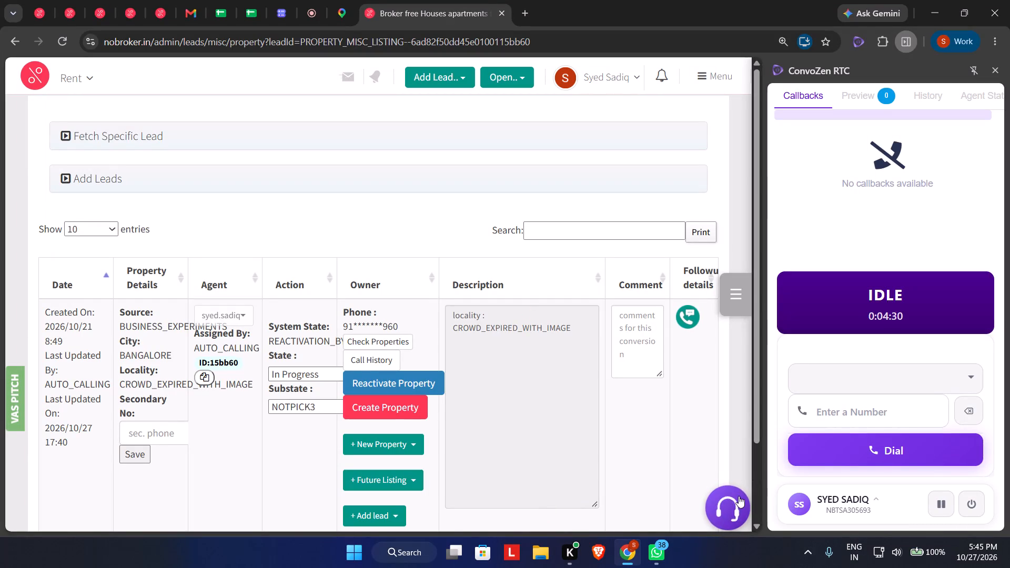
Reload the property lead page and reopen the ConvoZen calling panel beside it.
{"action": "left_click", "coordinate": [730, 511]}
{"action": "left_click", "coordinate": [730, 525]}
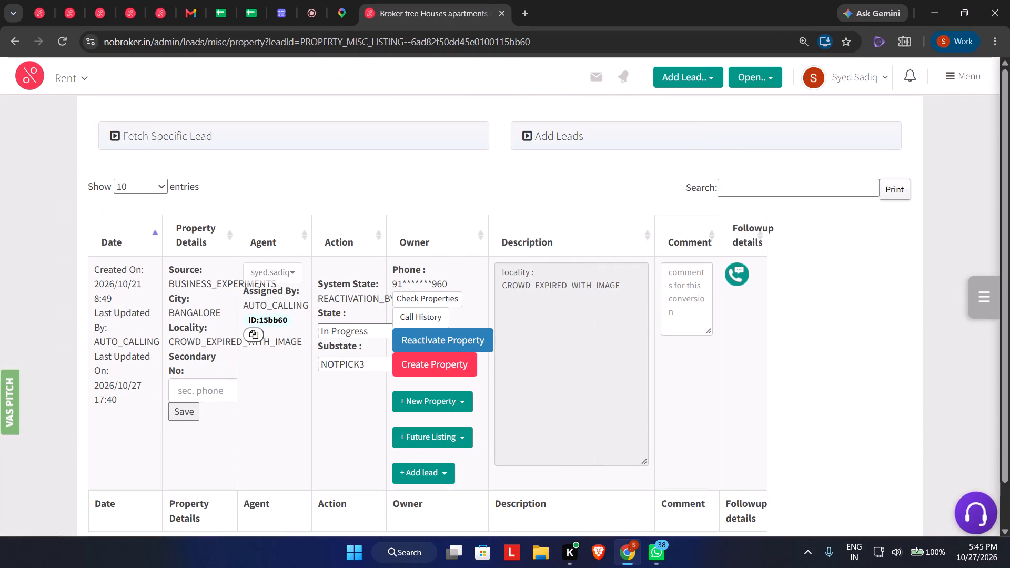
{"action": "left_click", "coordinate": [61, 44]}
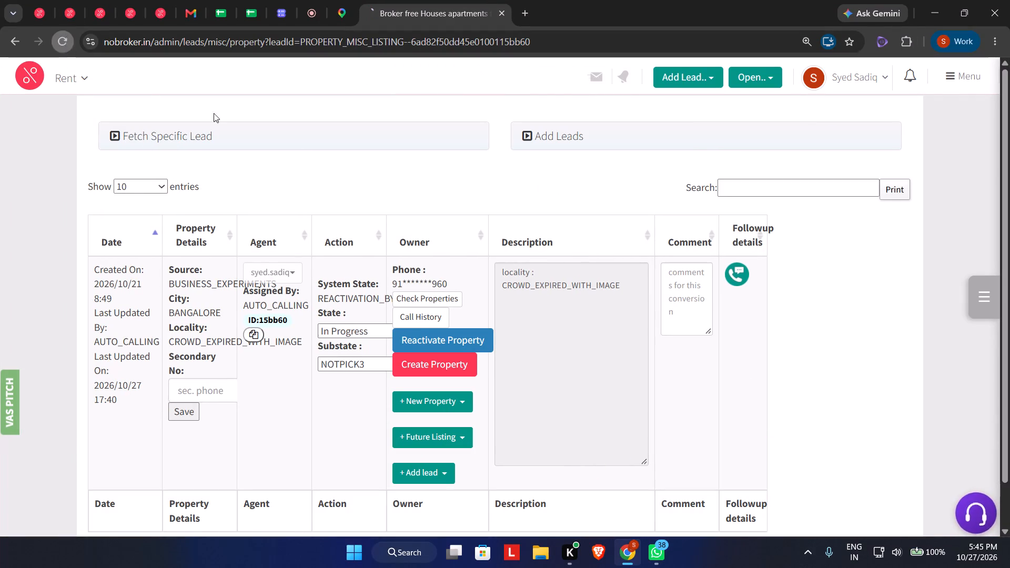
{"action": "left_click", "coordinate": [1008, 536]}
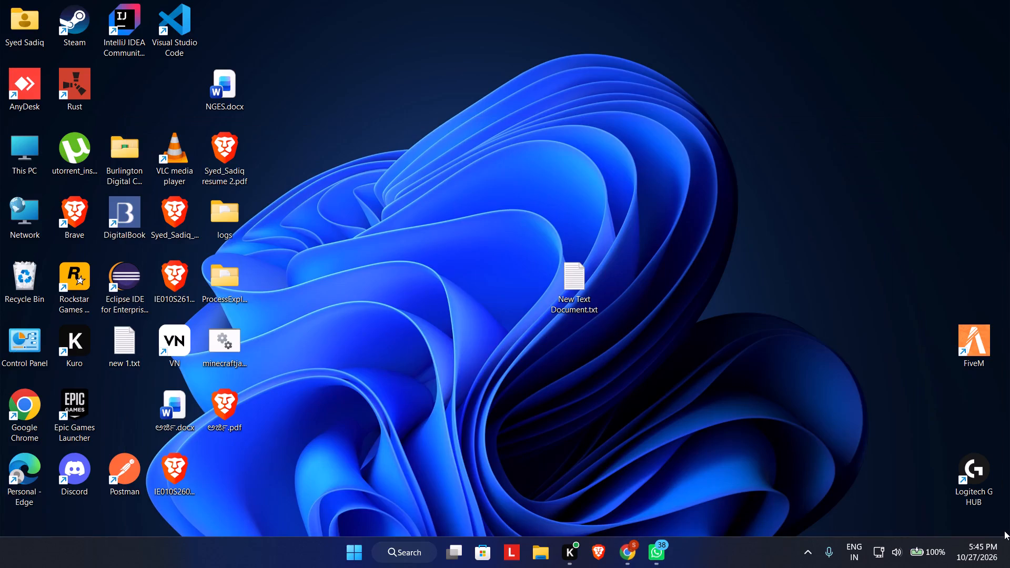
{"action": "left_click", "coordinate": [636, 553]}
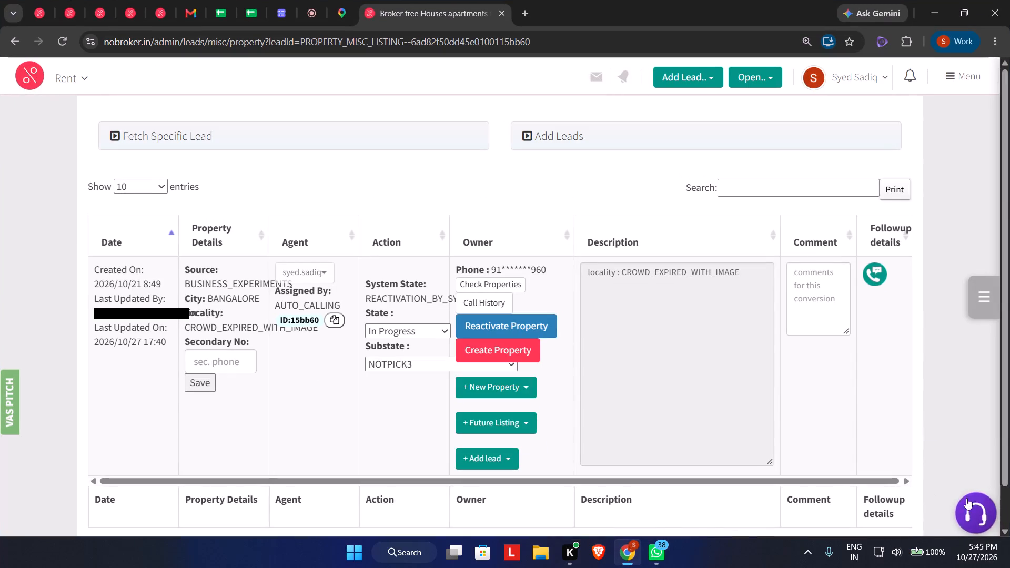
{"action": "left_click", "coordinate": [974, 513]}
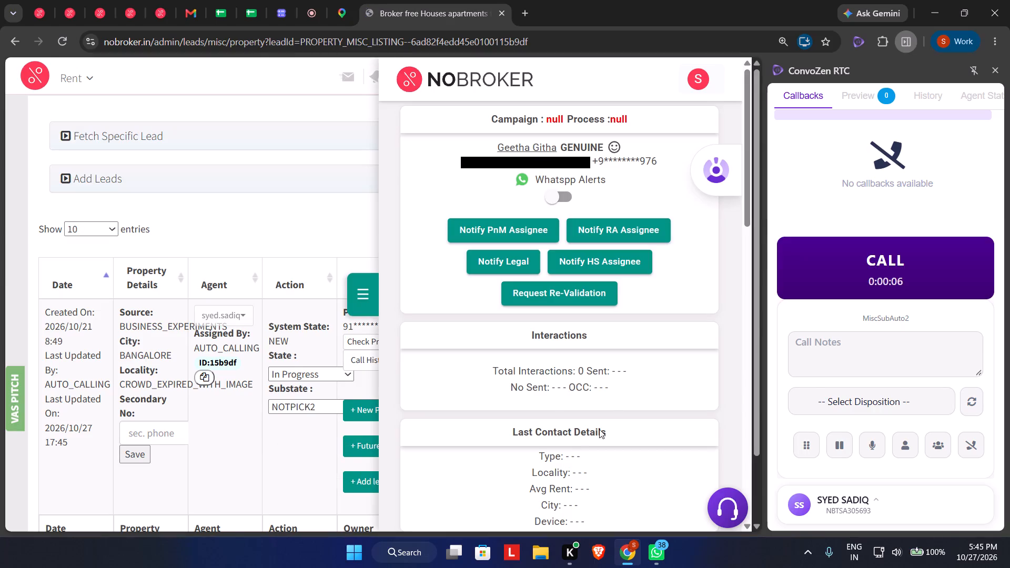
Review the caller's profile for interactions, last contact details and property details.
{"action": "scroll", "coordinate": [600, 407], "scroll_direction": "down", "scroll_amount": 4}
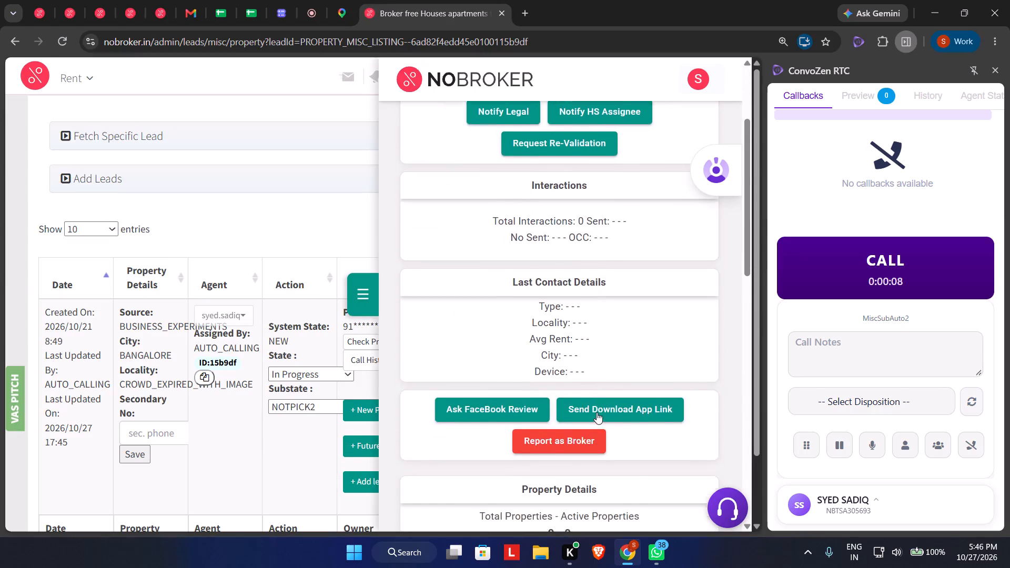
{"action": "scroll", "coordinate": [597, 412], "scroll_direction": "down", "scroll_amount": 1}
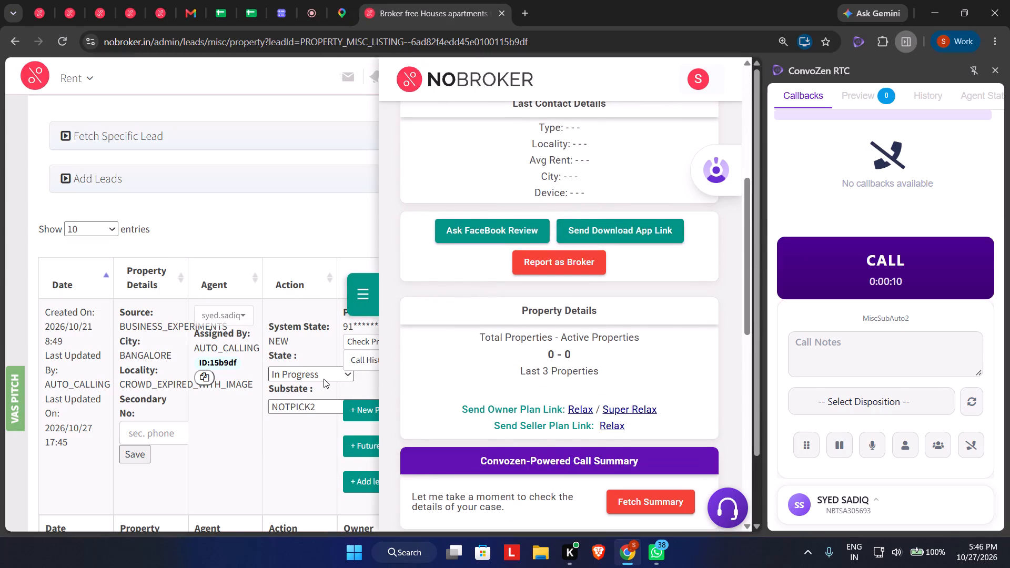
{"action": "scroll", "coordinate": [479, 402], "scroll_direction": "up", "scroll_amount": 1}
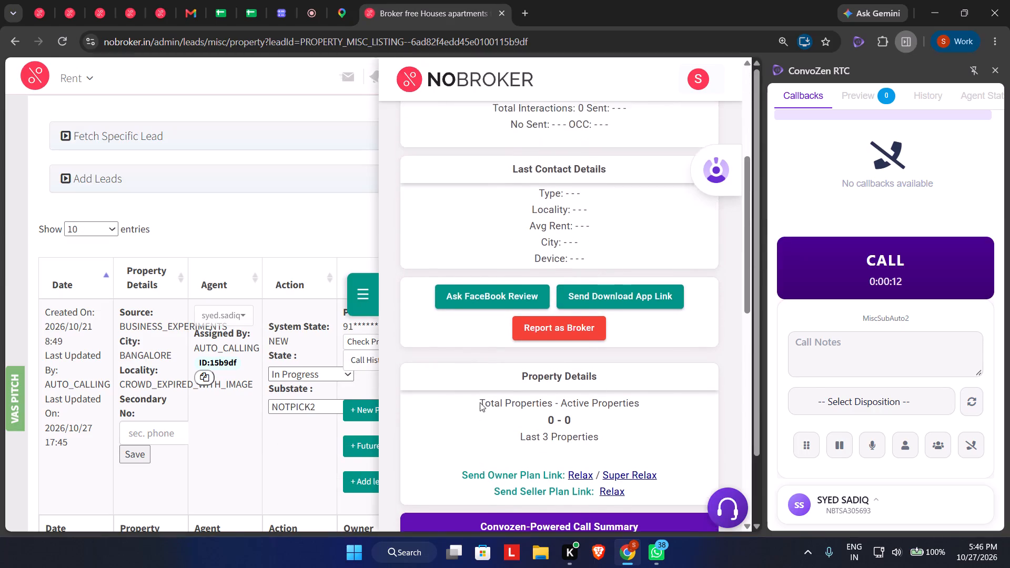
{"action": "scroll", "coordinate": [480, 402], "scroll_direction": "up", "scroll_amount": 5}
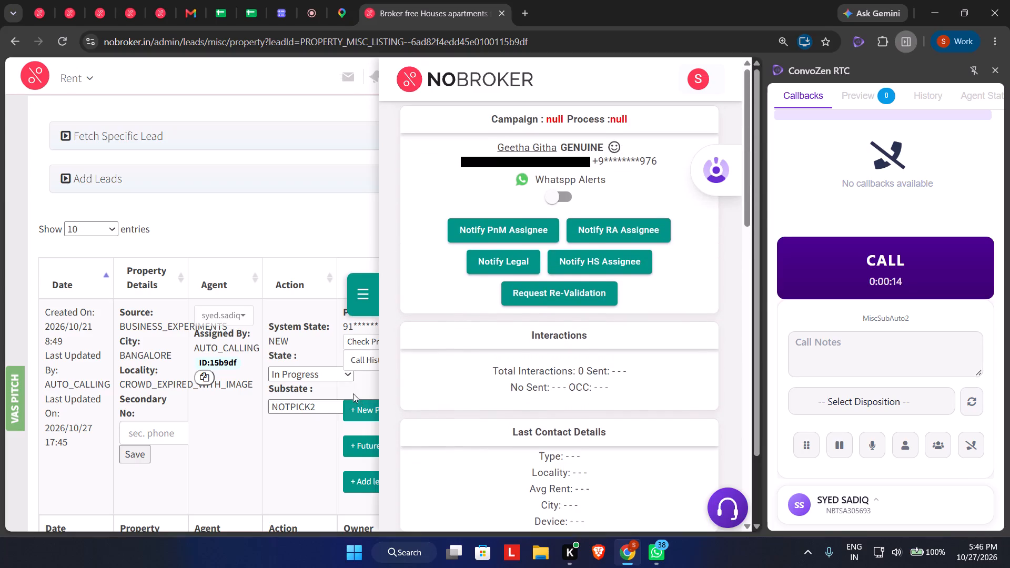
Check the lead owner's existing properties in the listing dashboard, and close that dashboard.
{"action": "left_click", "coordinate": [365, 343]}
{"action": "scroll", "coordinate": [511, 439], "scroll_direction": "down", "scroll_amount": 11}
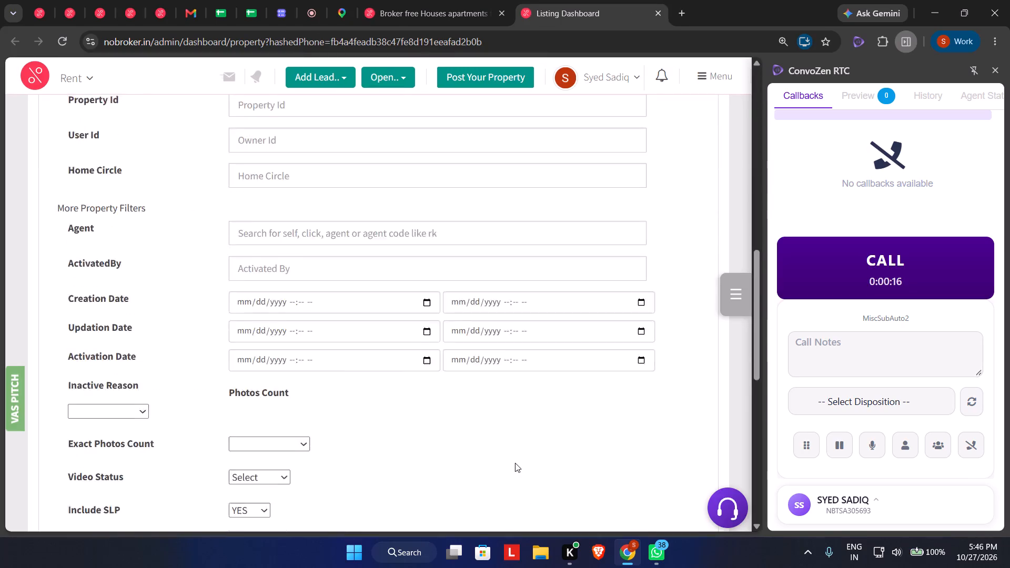
{"action": "scroll", "coordinate": [515, 463], "scroll_direction": "down", "scroll_amount": 10}
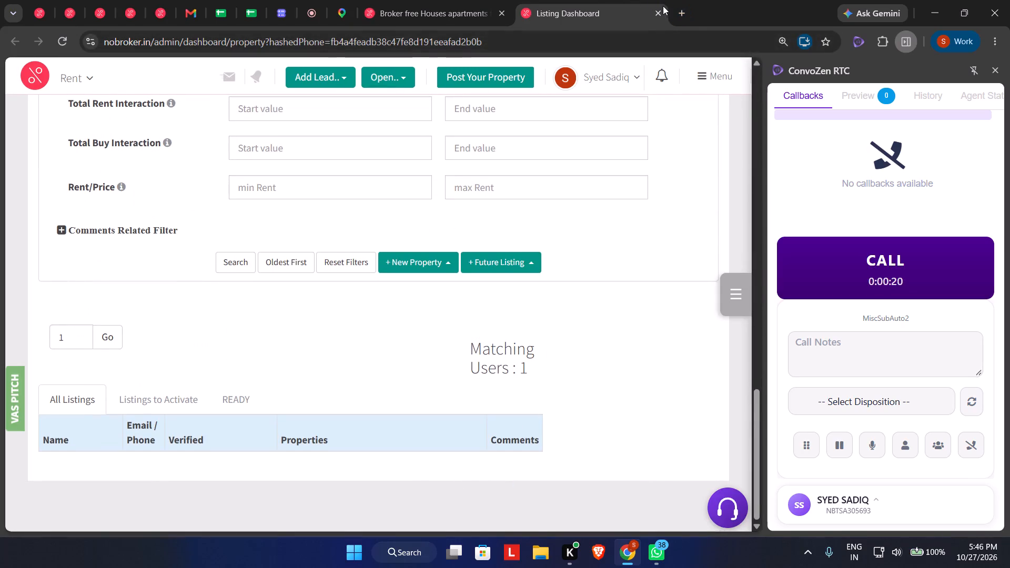
{"action": "left_click", "coordinate": [660, 16]}
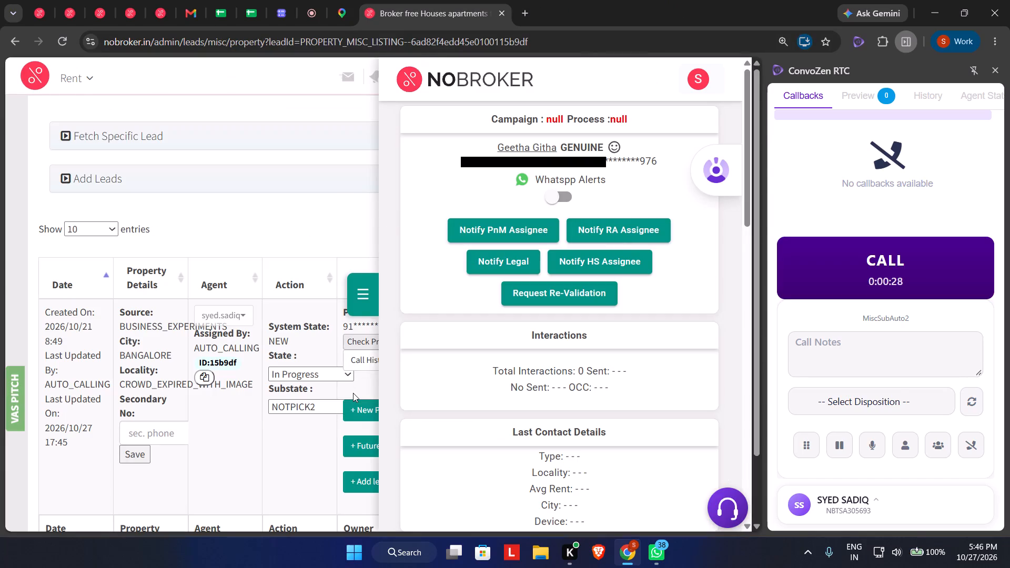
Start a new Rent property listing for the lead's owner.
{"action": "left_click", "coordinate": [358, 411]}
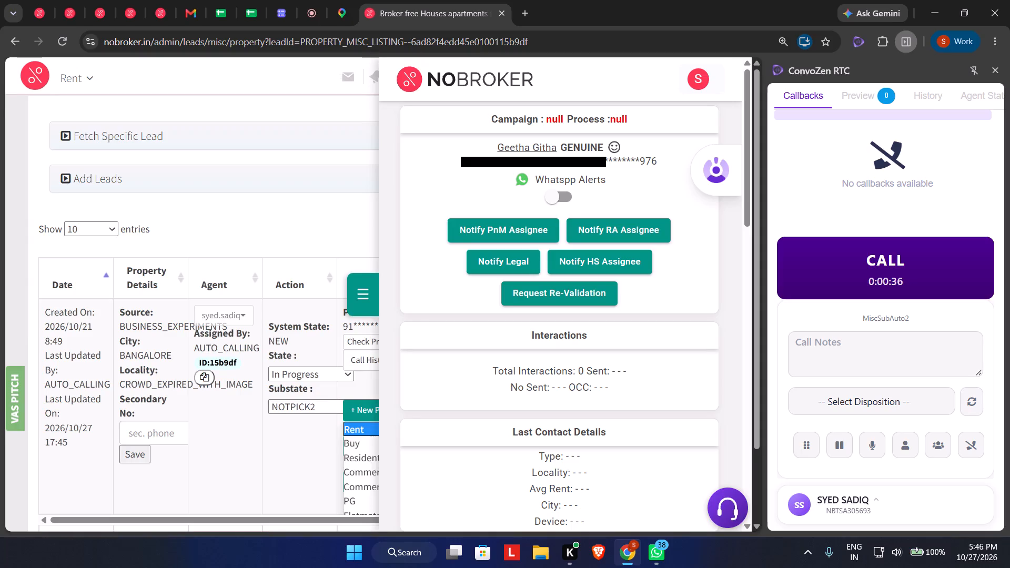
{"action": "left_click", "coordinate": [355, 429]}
Consult the daily call count spreadsheet, and return to the lead with the calling panel open.
{"action": "left_click", "coordinate": [218, 3]}
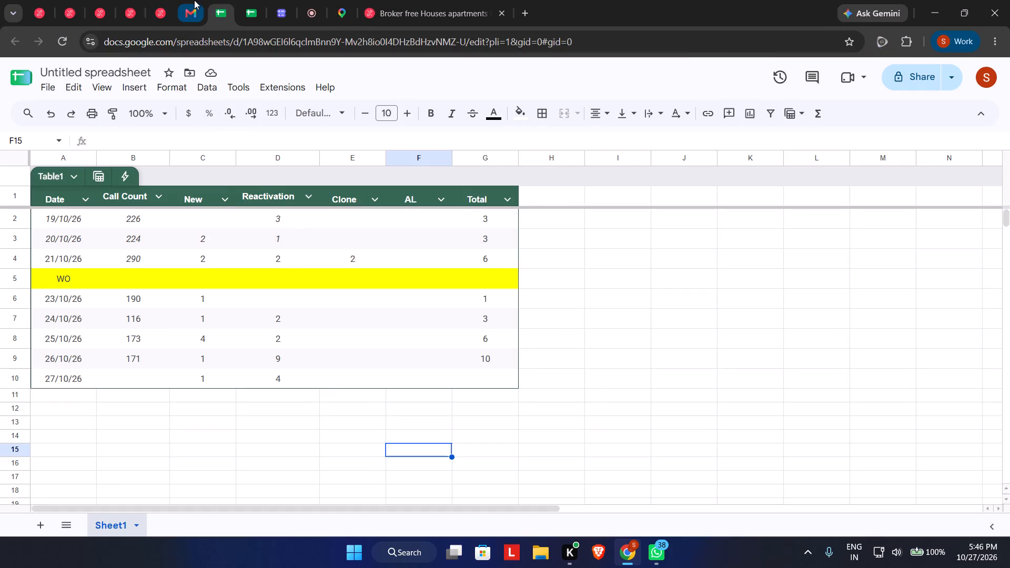
{"action": "left_click", "coordinate": [242, 8]}
{"action": "left_click", "coordinate": [425, 0]}
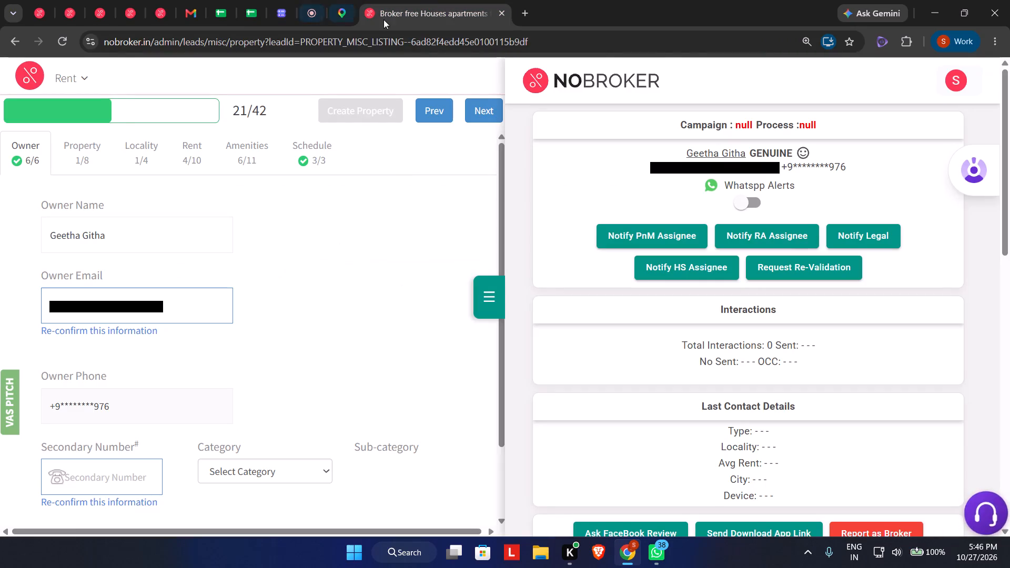
{"action": "left_click", "coordinate": [987, 515]}
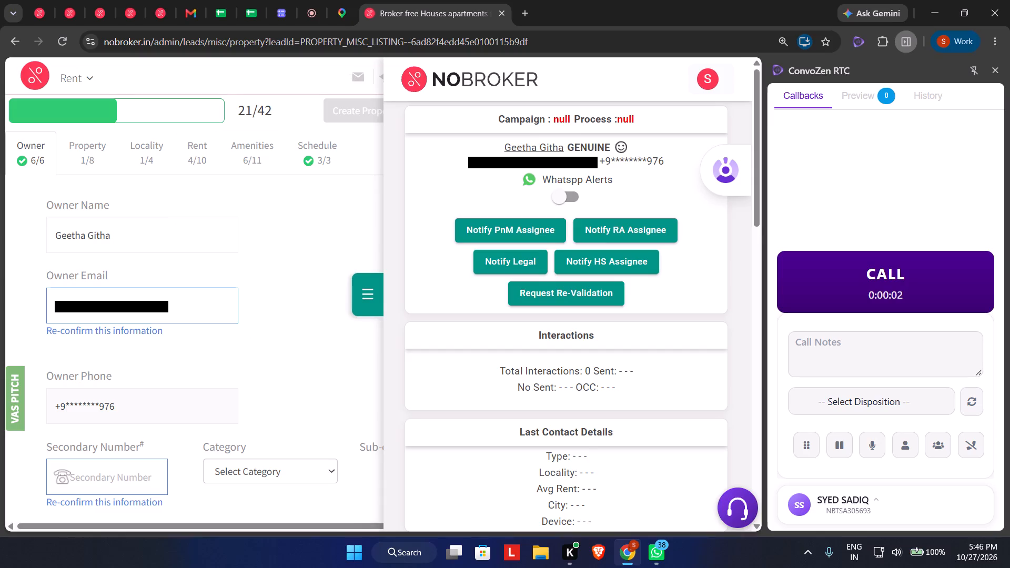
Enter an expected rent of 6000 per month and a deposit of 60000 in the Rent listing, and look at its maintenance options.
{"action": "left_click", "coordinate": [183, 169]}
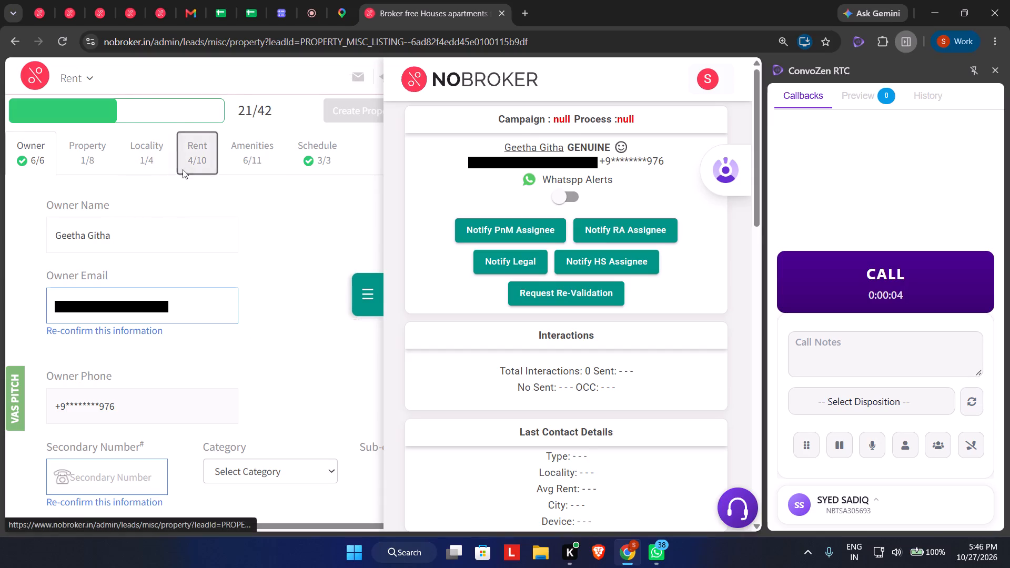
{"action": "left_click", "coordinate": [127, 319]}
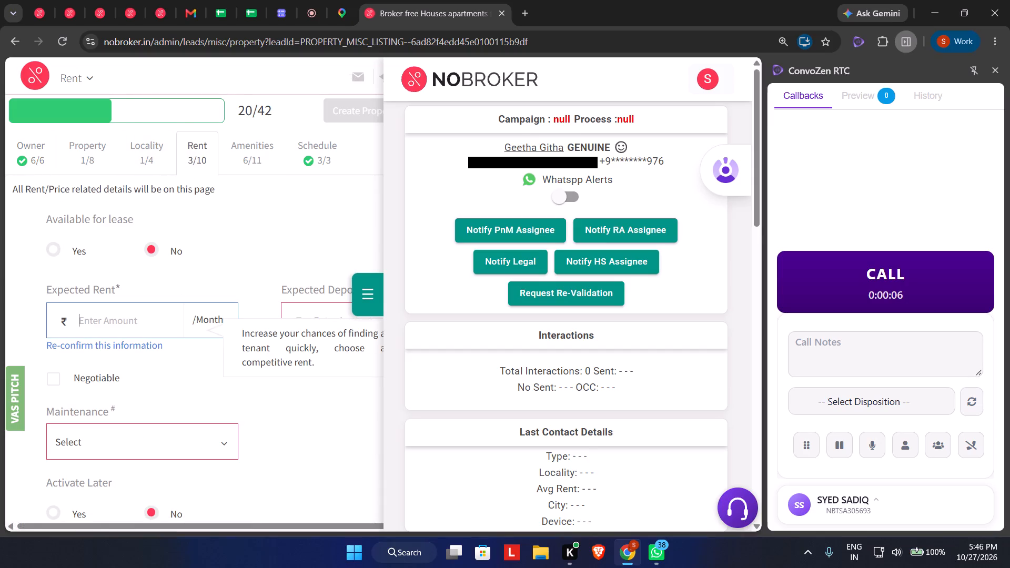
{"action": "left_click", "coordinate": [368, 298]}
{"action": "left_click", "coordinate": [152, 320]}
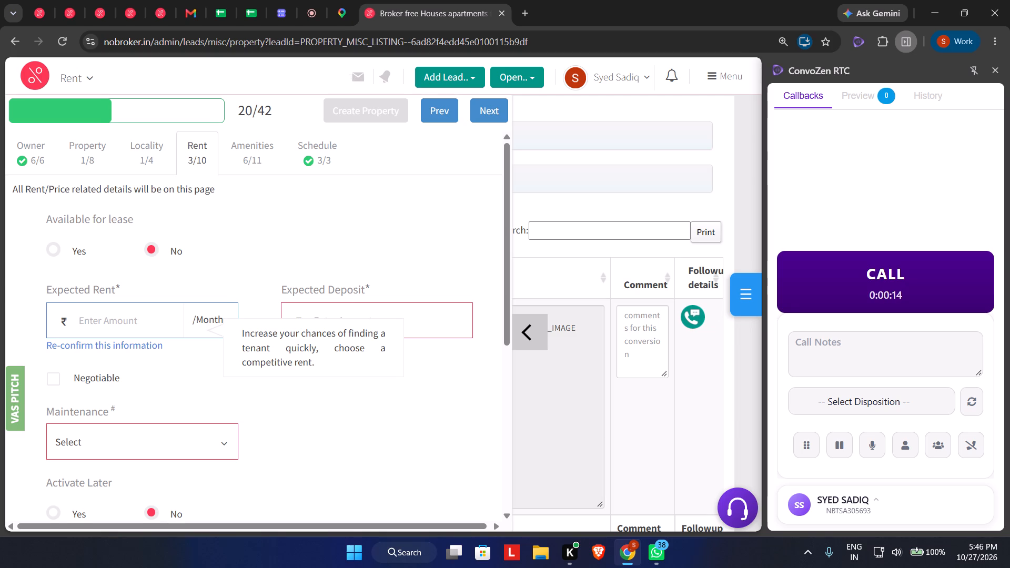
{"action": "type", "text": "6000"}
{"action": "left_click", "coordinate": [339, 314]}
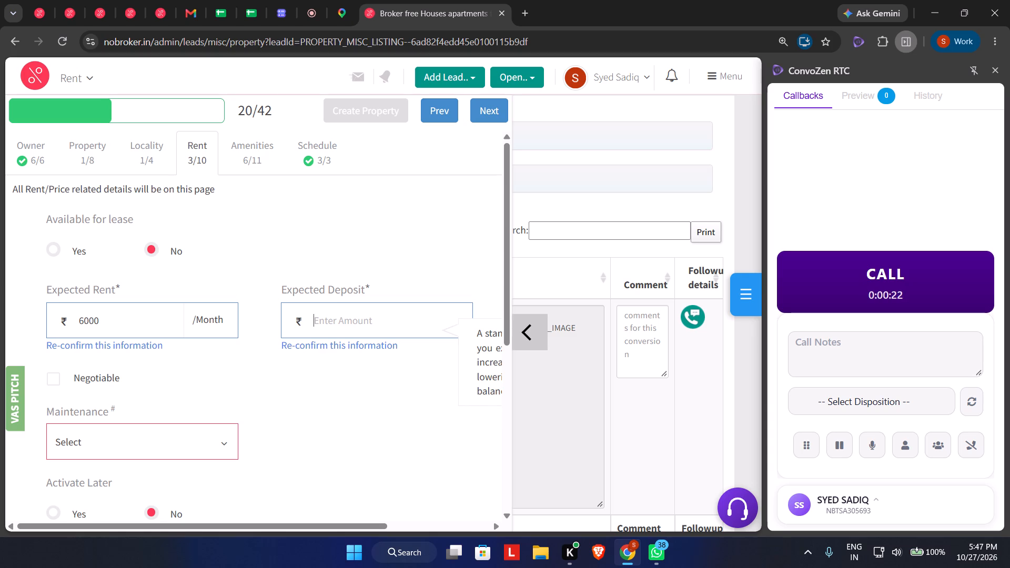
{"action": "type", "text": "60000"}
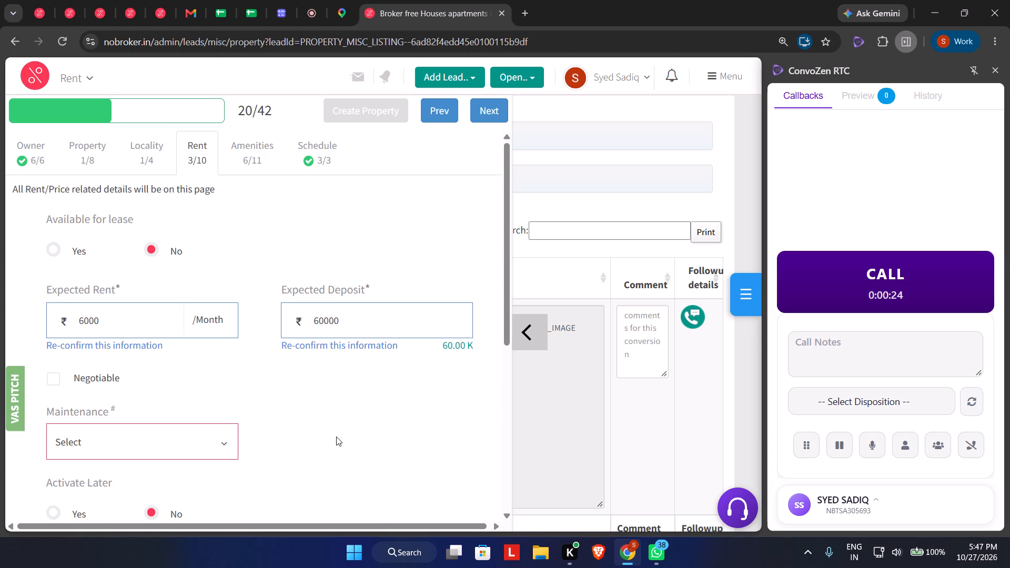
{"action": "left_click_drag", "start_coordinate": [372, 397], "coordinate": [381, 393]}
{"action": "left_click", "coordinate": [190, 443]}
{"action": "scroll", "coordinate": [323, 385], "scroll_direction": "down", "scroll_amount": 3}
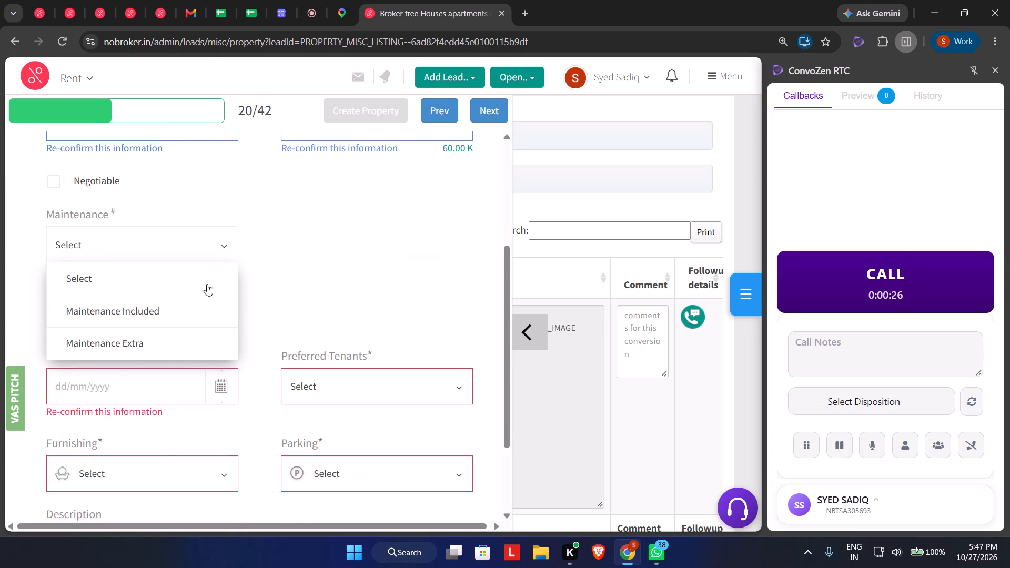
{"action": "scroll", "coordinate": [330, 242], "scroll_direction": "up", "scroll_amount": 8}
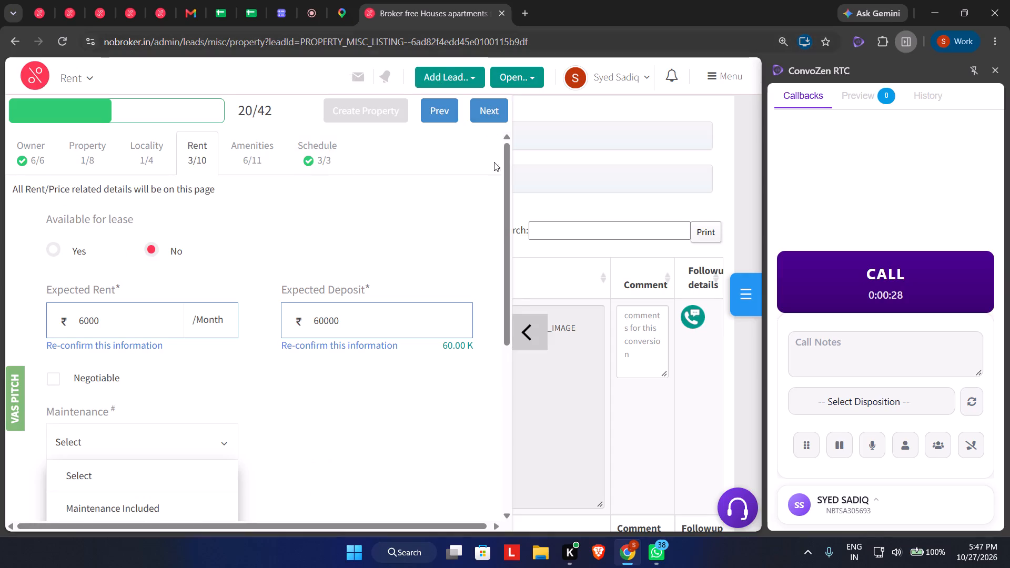
Start a new Commercial Rent property listing for the lead's owner from the lead entry.
{"action": "left_click", "coordinate": [525, 329]}
{"action": "left_click", "coordinate": [390, 411]}
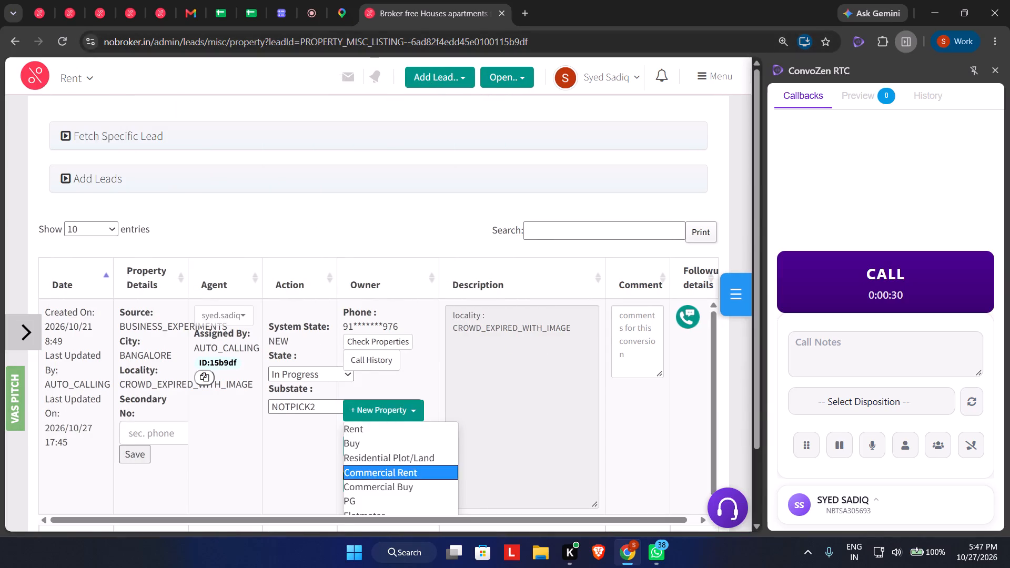
{"action": "scroll", "coordinate": [508, 456], "scroll_direction": "down", "scroll_amount": 1}
{"action": "left_click", "coordinate": [392, 464]}
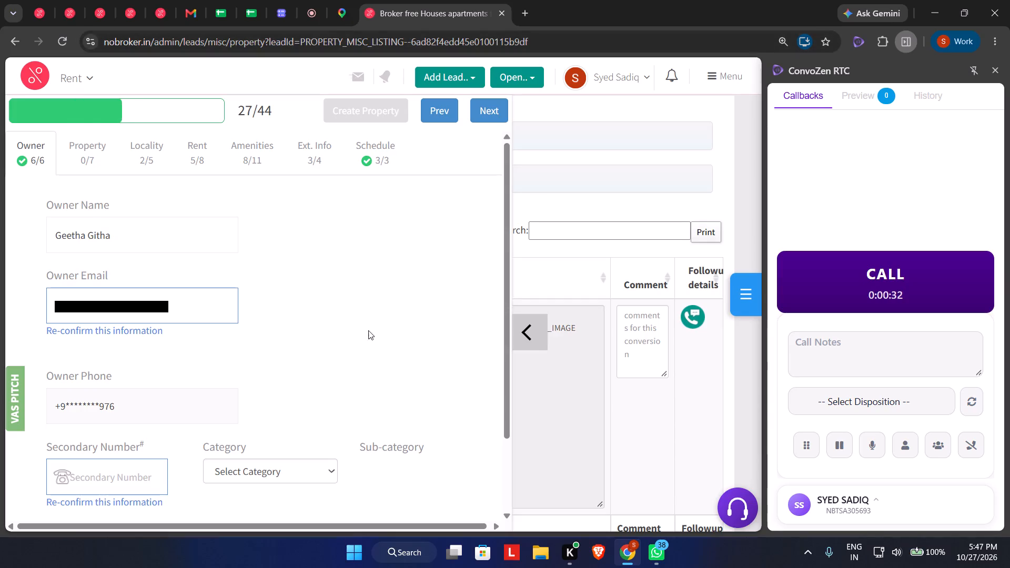
In the commercial listing's rent details, set the expected rent to 6000 per month and the deposit to 60000.
{"action": "left_click", "coordinate": [253, 151]}
{"action": "left_click", "coordinate": [92, 153]}
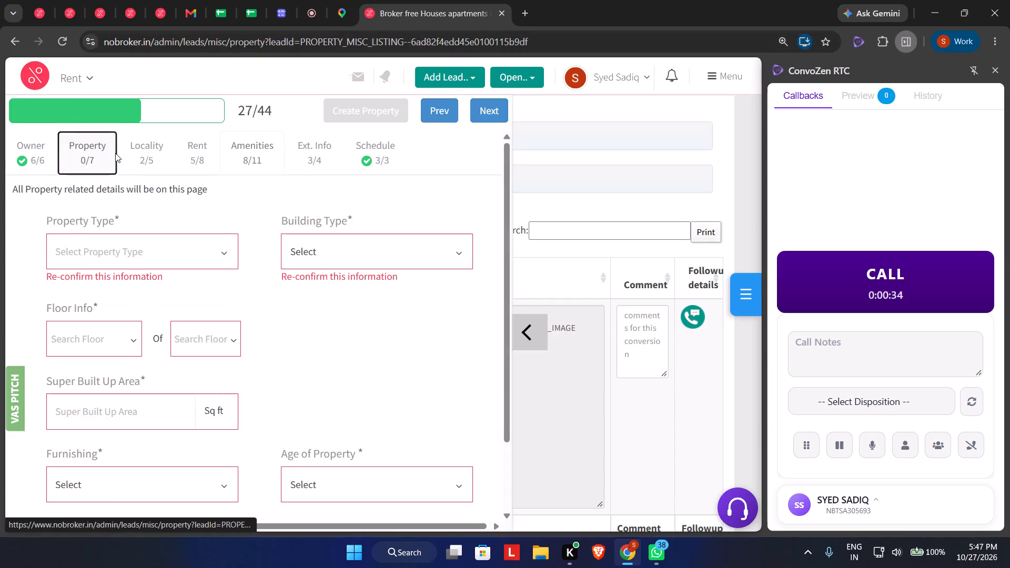
{"action": "left_click", "coordinate": [207, 155]}
{"action": "left_click", "coordinate": [128, 255]}
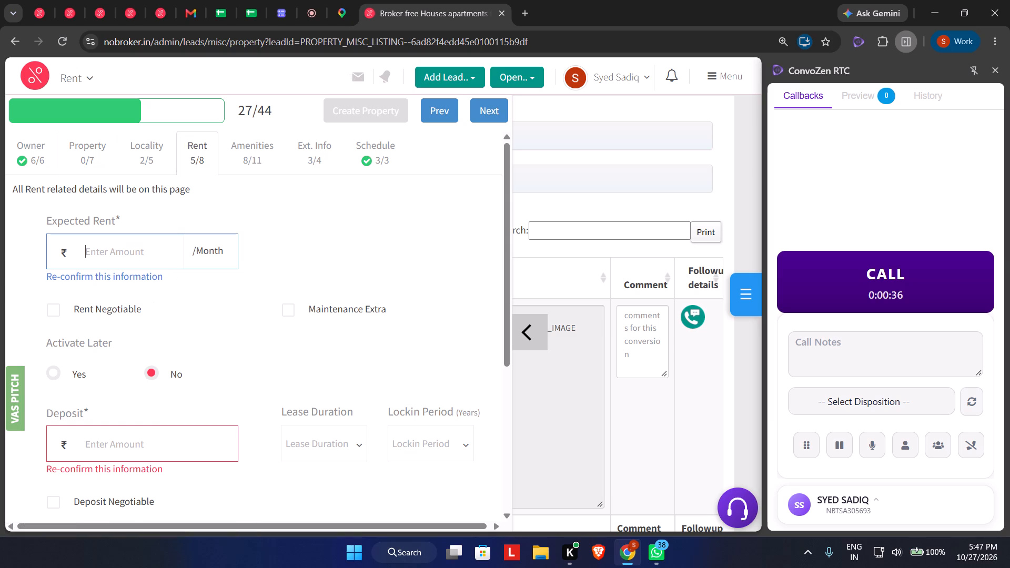
{"action": "type", "text": "60000"}
{"action": "key", "text": "BackSpace"}
{"action": "scroll", "coordinate": [118, 300], "scroll_direction": "down", "scroll_amount": 1}
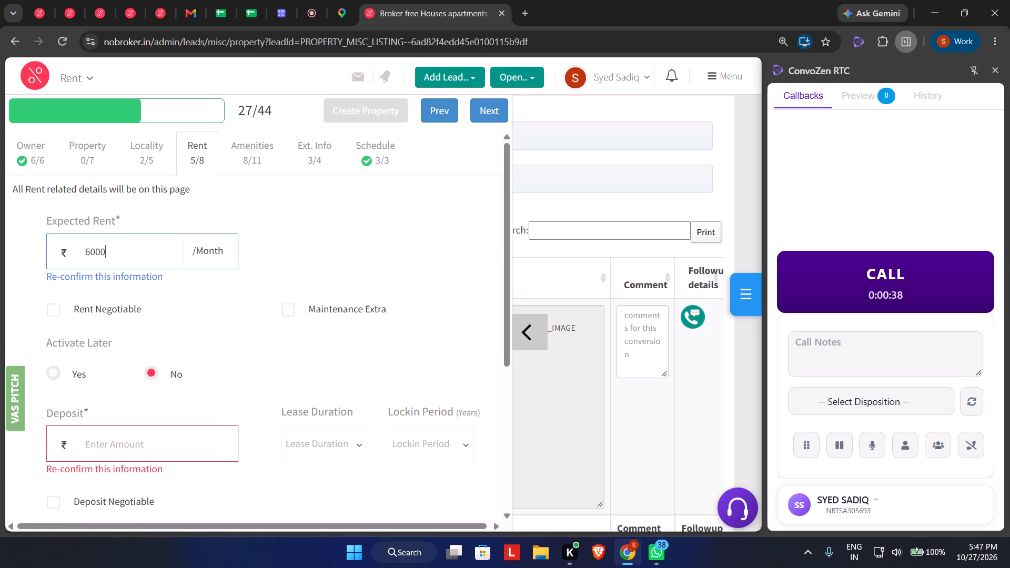
{"action": "scroll", "coordinate": [130, 308], "scroll_direction": "down", "scroll_amount": 1}
{"action": "left_click", "coordinate": [150, 328]}
{"action": "type", "text": "60000"}
{"action": "left_click", "coordinate": [405, 369]}
{"action": "scroll", "coordinate": [379, 388], "scroll_direction": "down", "scroll_amount": 2}
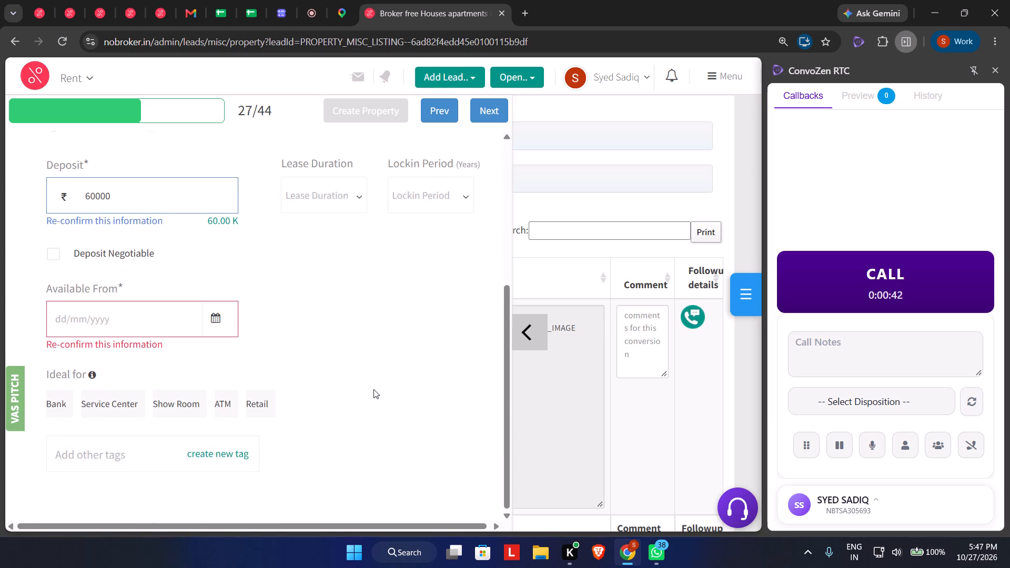
{"action": "scroll", "coordinate": [324, 383], "scroll_direction": "up", "scroll_amount": 4}
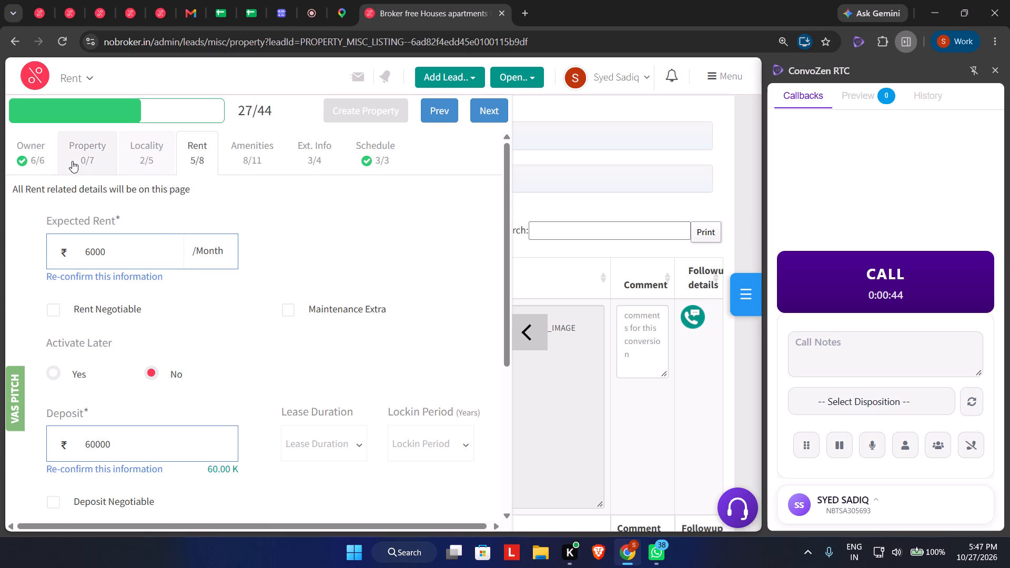
Set the super built up area to 400 sq ft in the commercial listing's property details.
{"action": "left_click", "coordinate": [72, 161]}
{"action": "scroll", "coordinate": [237, 296], "scroll_direction": "down", "scroll_amount": 2}
{"action": "left_click", "coordinate": [75, 329]}
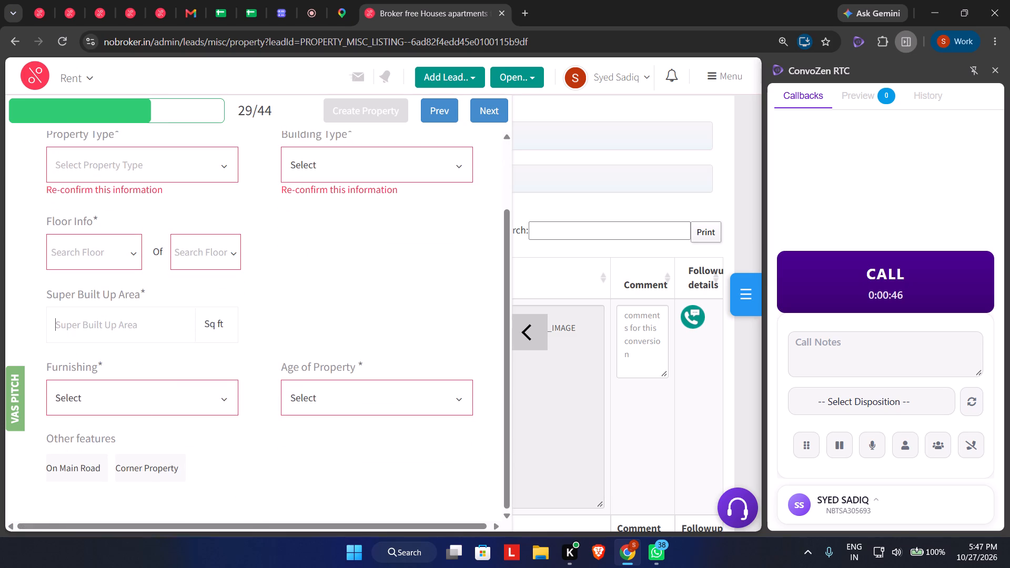
{"action": "type", "text": "400"}
{"action": "scroll", "coordinate": [138, 261], "scroll_direction": "up", "scroll_amount": 2}
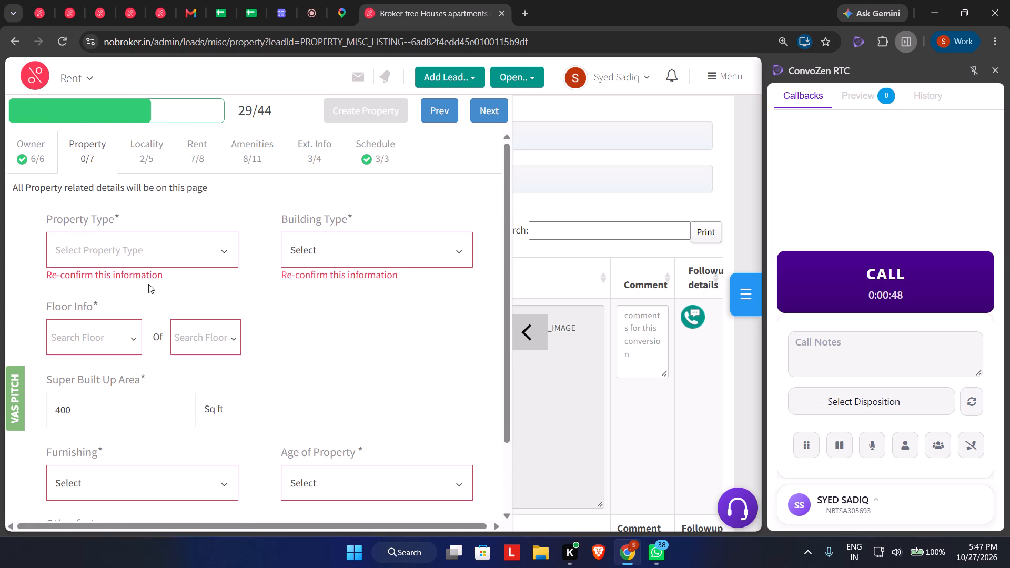
{"action": "scroll", "coordinate": [302, 357], "scroll_direction": "down", "scroll_amount": 2}
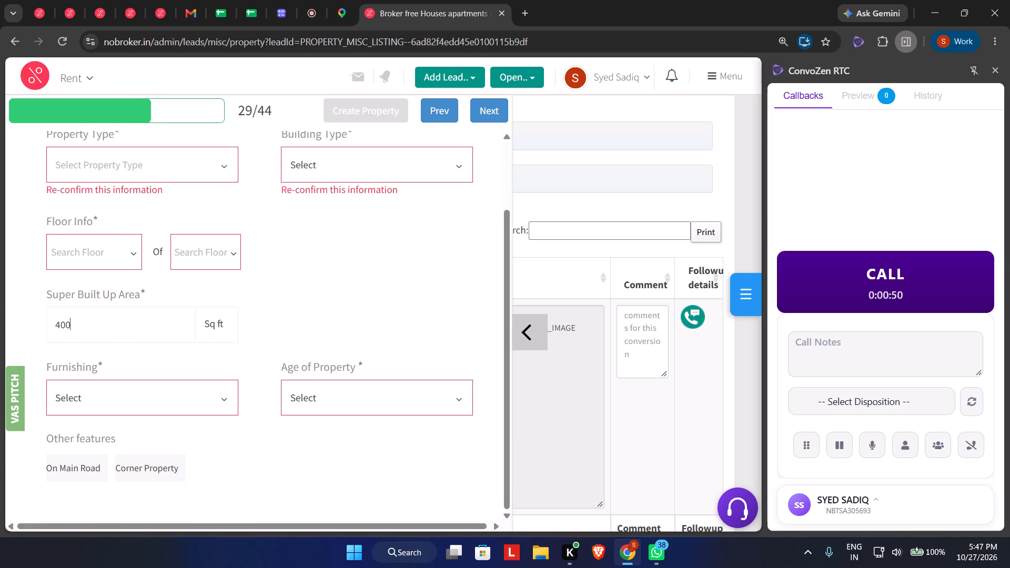
{"action": "scroll", "coordinate": [267, 279], "scroll_direction": "up", "scroll_amount": 1}
{"action": "scroll", "coordinate": [212, 165], "scroll_direction": "up", "scroll_amount": 1}
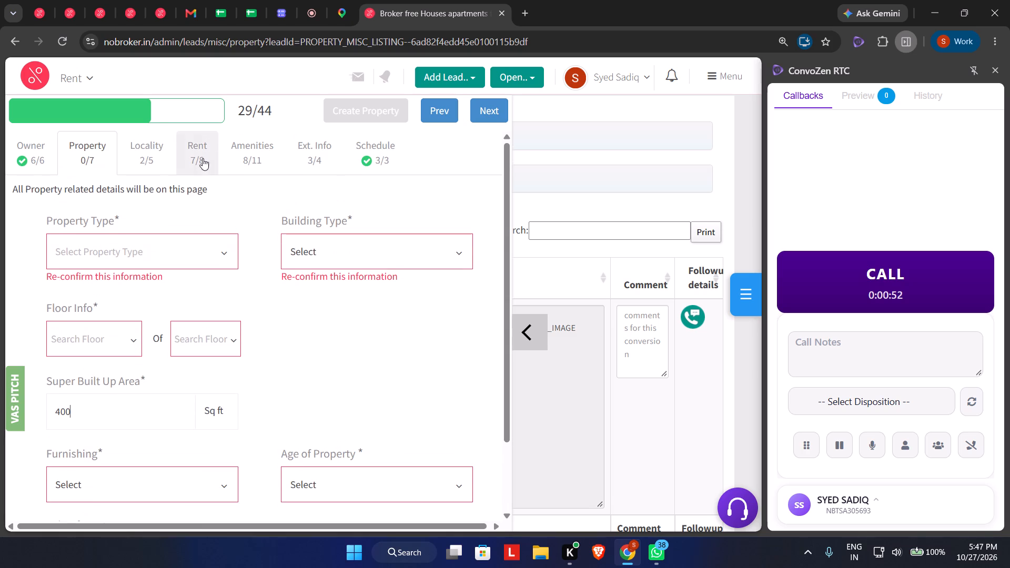
{"action": "scroll", "coordinate": [299, 350], "scroll_direction": "down", "scroll_amount": 2}
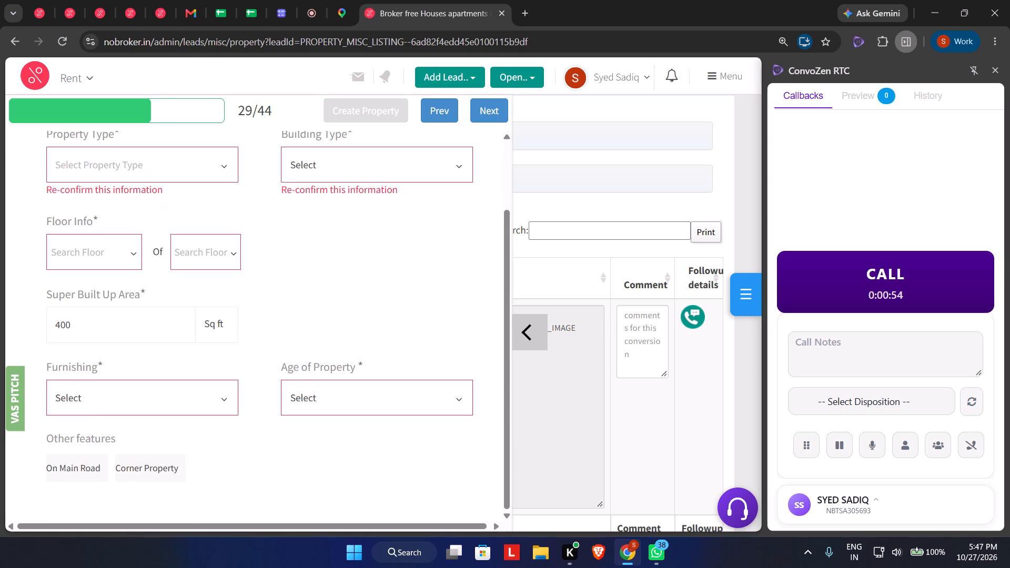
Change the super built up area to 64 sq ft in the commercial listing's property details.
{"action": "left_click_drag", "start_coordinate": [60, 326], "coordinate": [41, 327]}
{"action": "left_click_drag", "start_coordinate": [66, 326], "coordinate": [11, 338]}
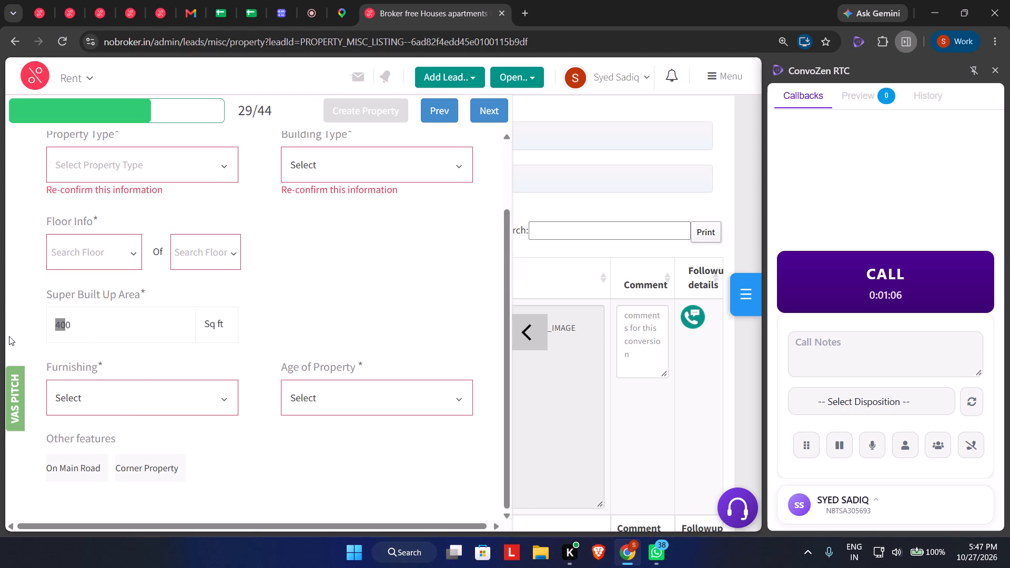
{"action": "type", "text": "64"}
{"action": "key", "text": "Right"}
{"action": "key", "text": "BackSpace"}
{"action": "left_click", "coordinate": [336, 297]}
Look through the floor and property type options and check the listing's locality and amenities sections.
{"action": "scroll", "coordinate": [341, 298], "scroll_direction": "up", "scroll_amount": 2}
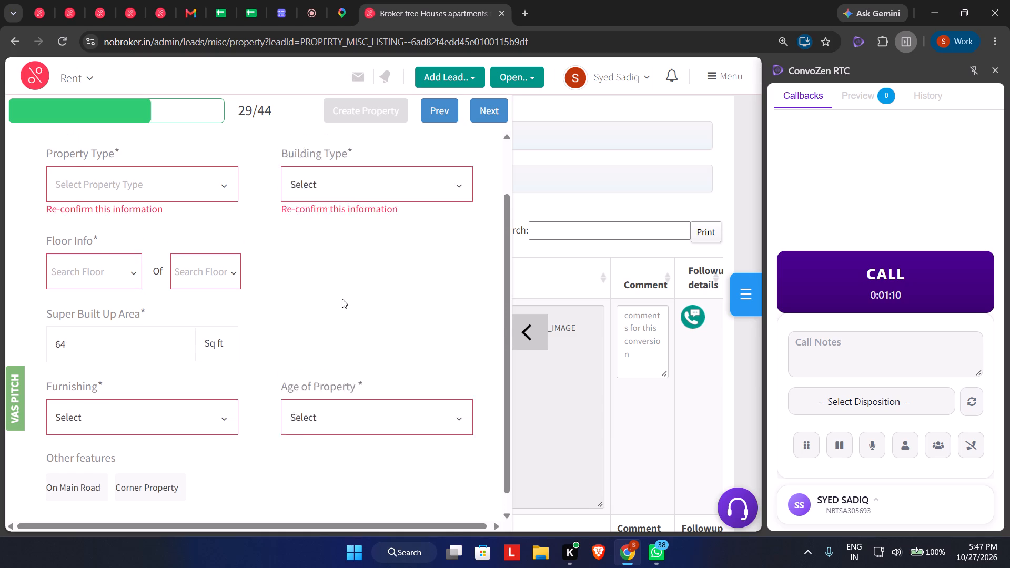
{"action": "scroll", "coordinate": [342, 299], "scroll_direction": "up", "scroll_amount": 1}
{"action": "left_click", "coordinate": [95, 338]}
{"action": "scroll", "coordinate": [262, 350], "scroll_direction": "down", "scroll_amount": 1}
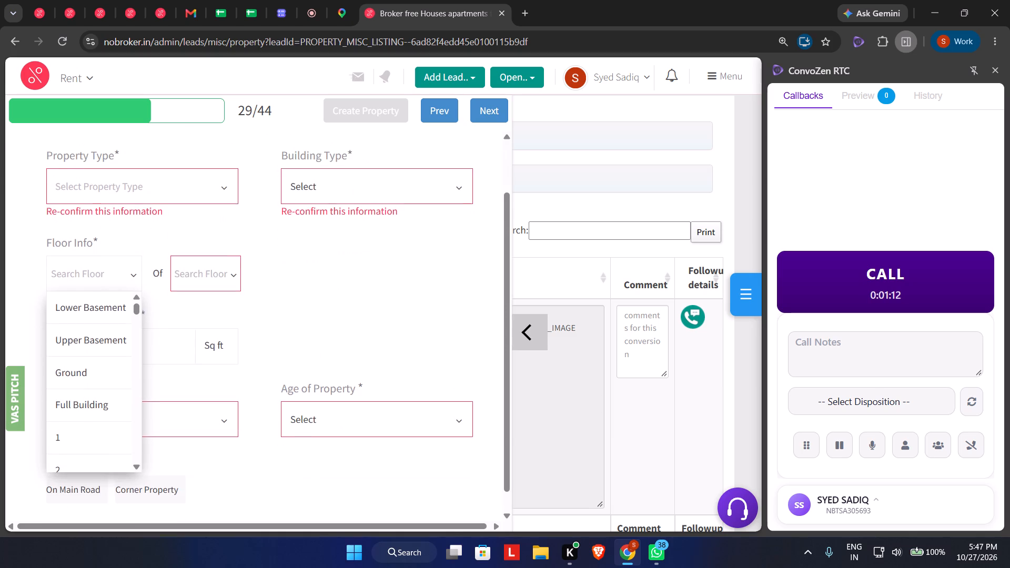
{"action": "left_click", "coordinate": [350, 251]}
{"action": "left_click", "coordinate": [134, 185]}
{"action": "scroll", "coordinate": [338, 240], "scroll_direction": "up", "scroll_amount": 3}
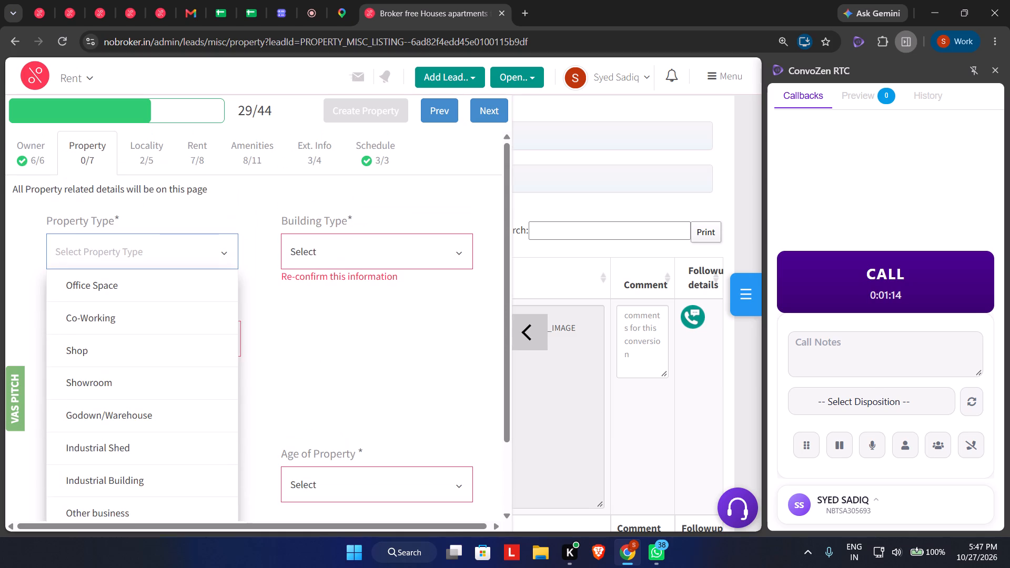
{"action": "left_click", "coordinate": [133, 157]}
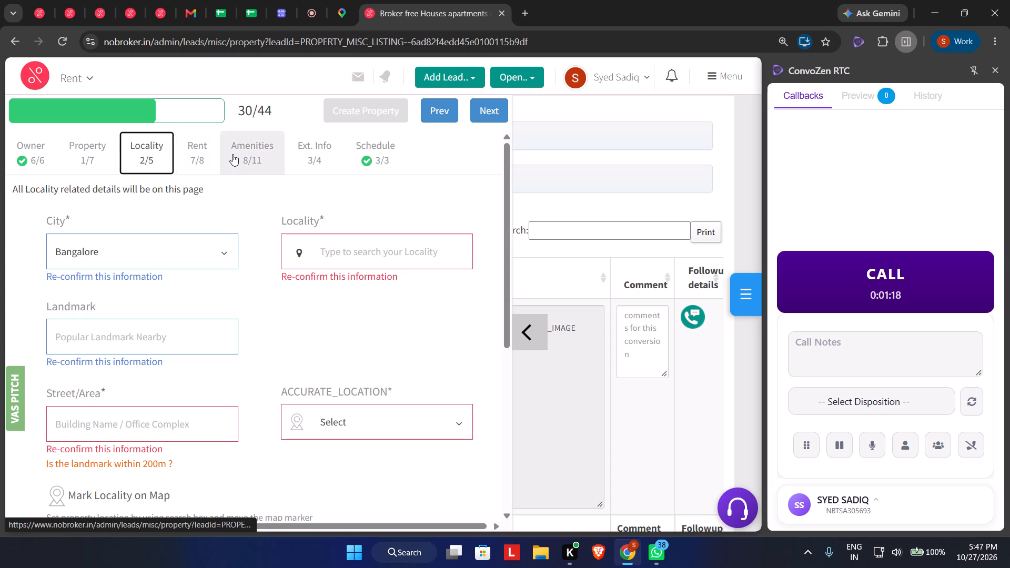
{"action": "left_click", "coordinate": [256, 151]}
{"action": "left_click", "coordinate": [79, 154]}
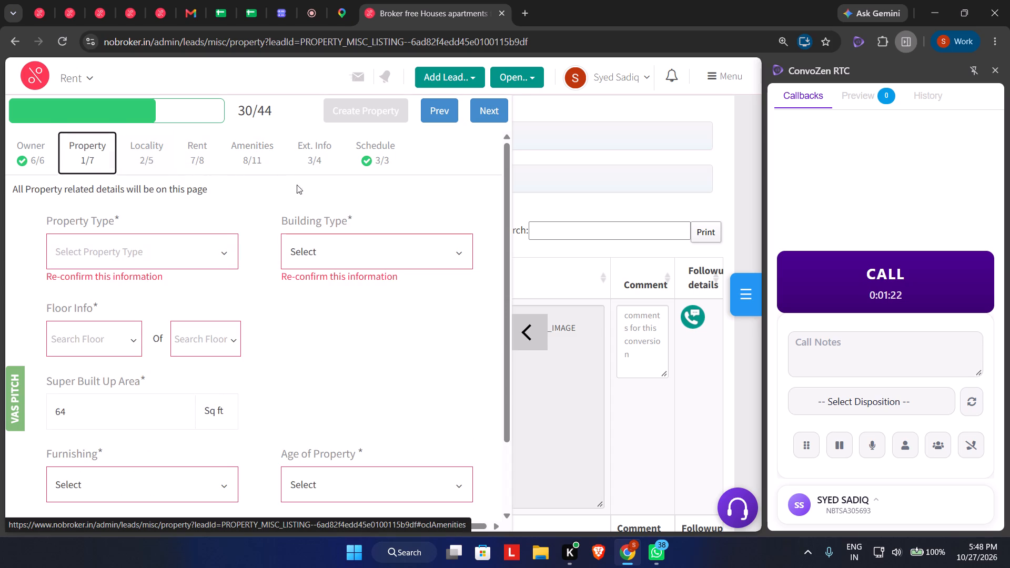
{"action": "scroll", "coordinate": [309, 187], "scroll_direction": "down", "scroll_amount": 1}
{"action": "scroll", "coordinate": [350, 283], "scroll_direction": "up", "scroll_amount": 3}
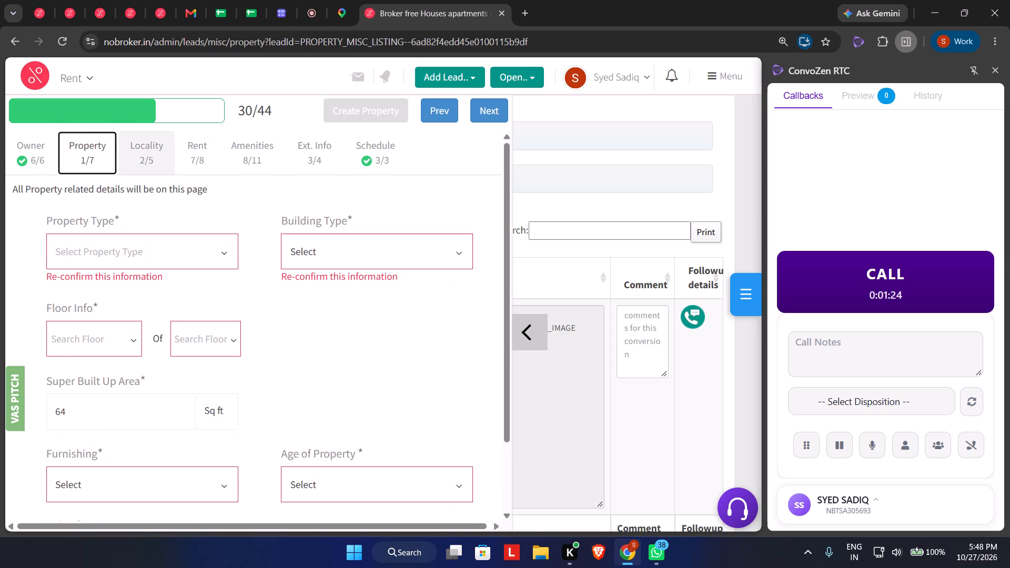
Set the property type to Shop in the commercial listing's property details.
{"action": "left_click", "coordinate": [211, 246]}
{"action": "scroll", "coordinate": [357, 338], "scroll_direction": "down", "scroll_amount": 1}
{"action": "left_click", "coordinate": [105, 279]}
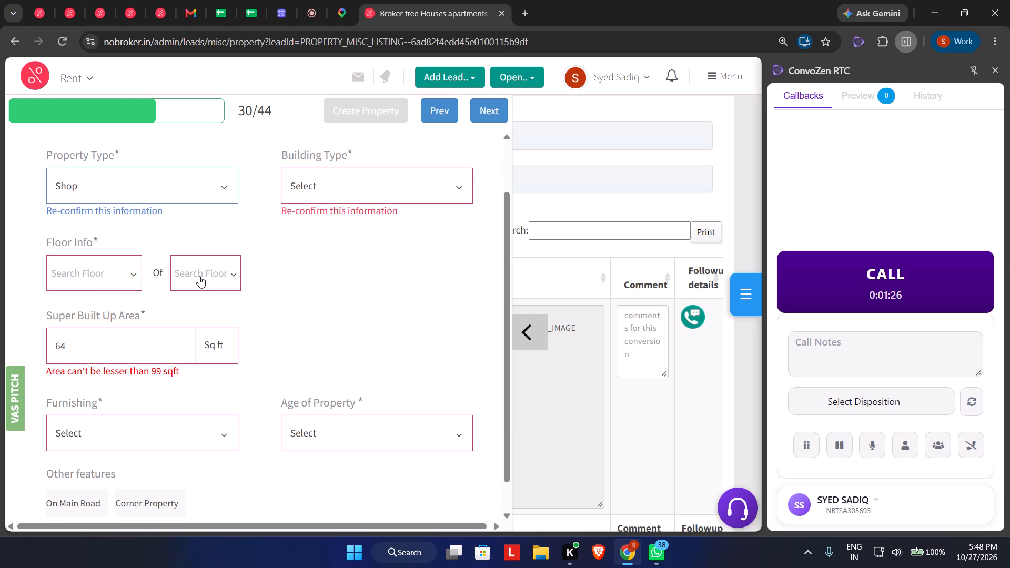
{"action": "left_click", "coordinate": [360, 198]}
{"action": "left_click", "coordinate": [260, 221]}
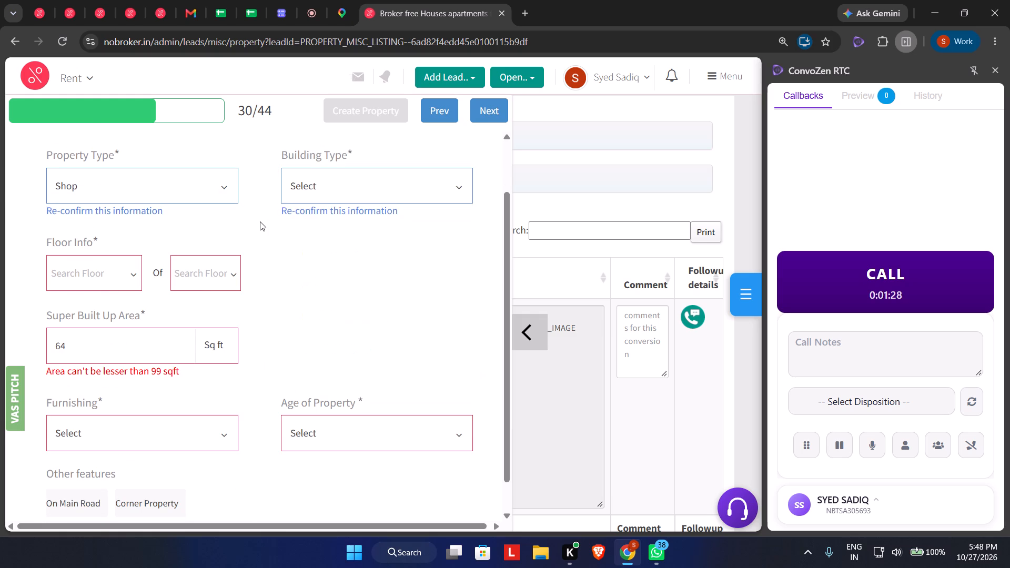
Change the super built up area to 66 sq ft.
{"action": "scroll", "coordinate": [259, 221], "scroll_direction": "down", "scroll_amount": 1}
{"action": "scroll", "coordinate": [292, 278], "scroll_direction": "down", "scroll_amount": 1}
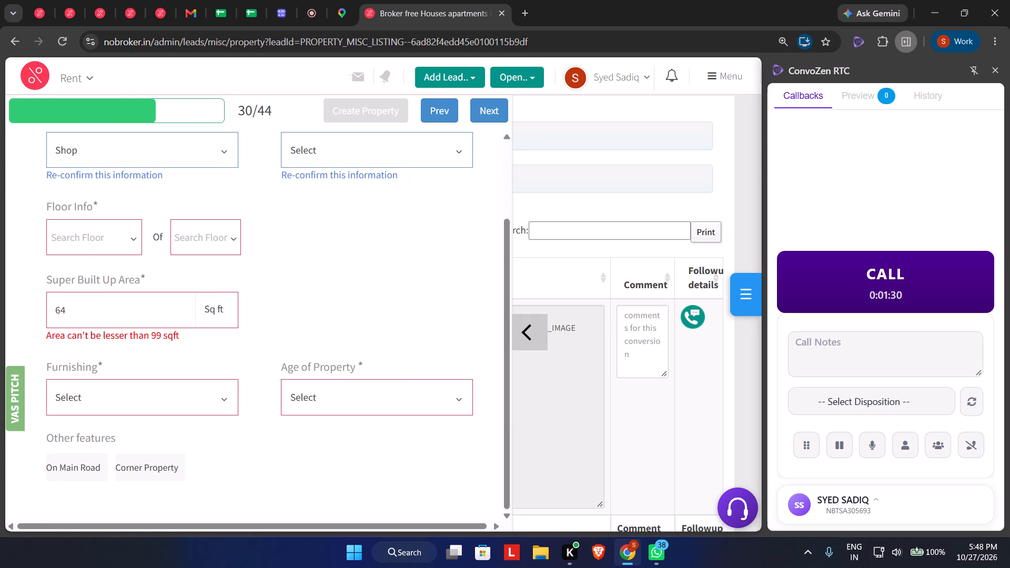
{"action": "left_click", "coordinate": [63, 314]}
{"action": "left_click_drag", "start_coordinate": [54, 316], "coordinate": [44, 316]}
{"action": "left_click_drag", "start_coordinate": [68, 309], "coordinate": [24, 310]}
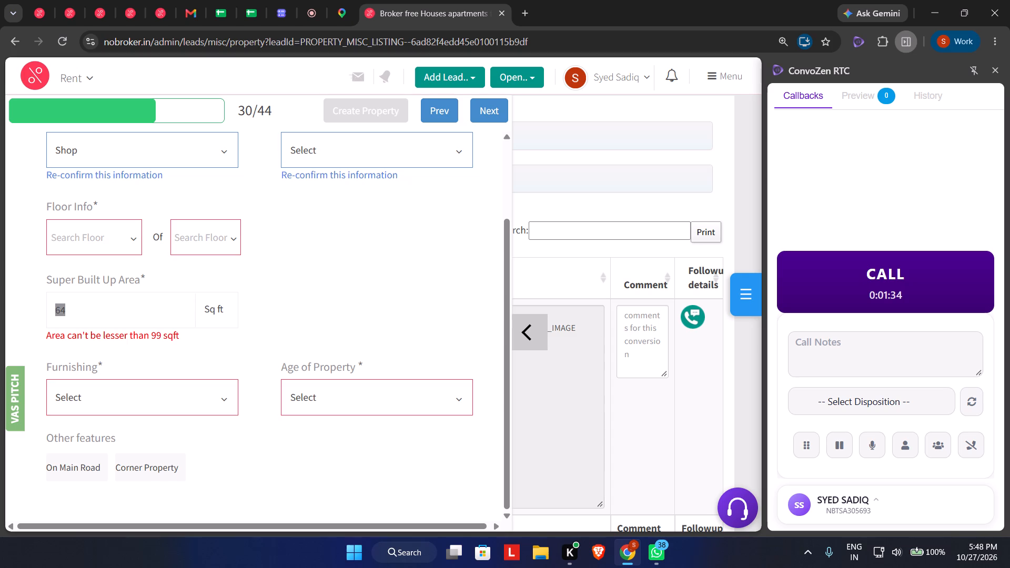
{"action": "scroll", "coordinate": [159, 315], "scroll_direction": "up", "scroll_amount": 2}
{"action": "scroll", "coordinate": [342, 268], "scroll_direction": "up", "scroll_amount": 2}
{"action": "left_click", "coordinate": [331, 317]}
Set the shop's building type to Independent House.
{"action": "left_click", "coordinate": [333, 257]}
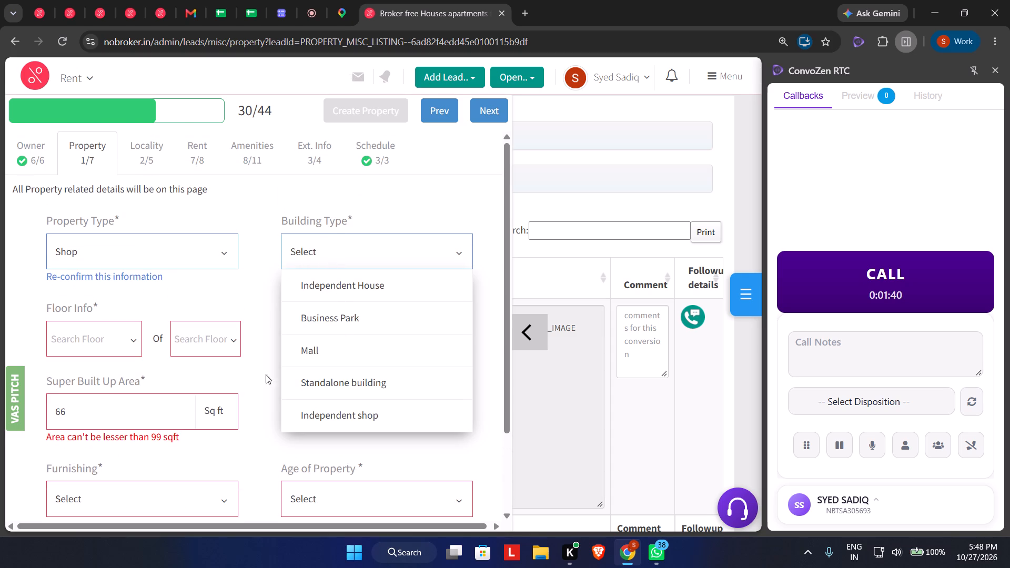
{"action": "left_click_drag", "start_coordinate": [72, 421], "coordinate": [34, 422]}
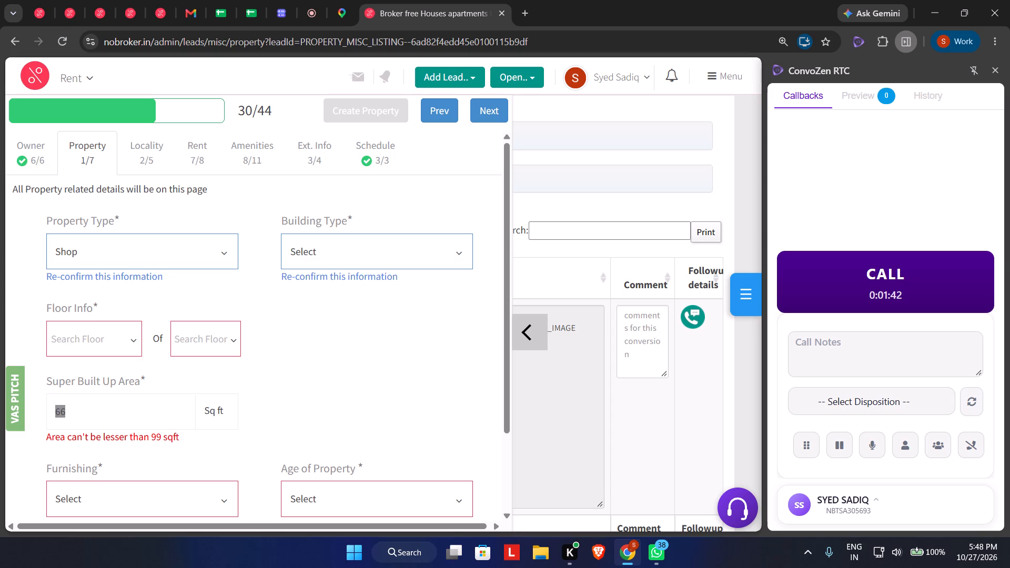
{"action": "left_click", "coordinate": [330, 239]}
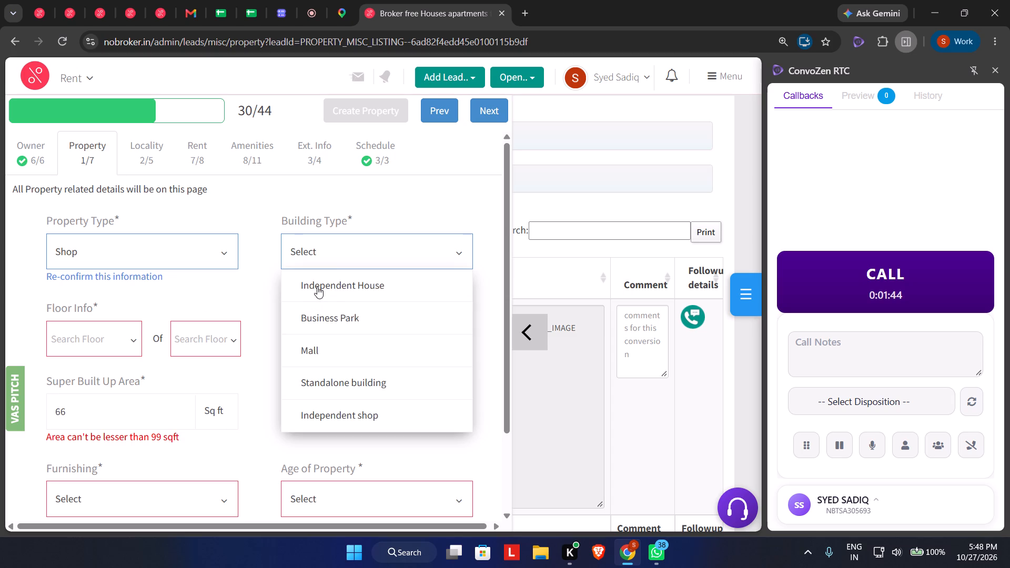
{"action": "left_click", "coordinate": [317, 287]}
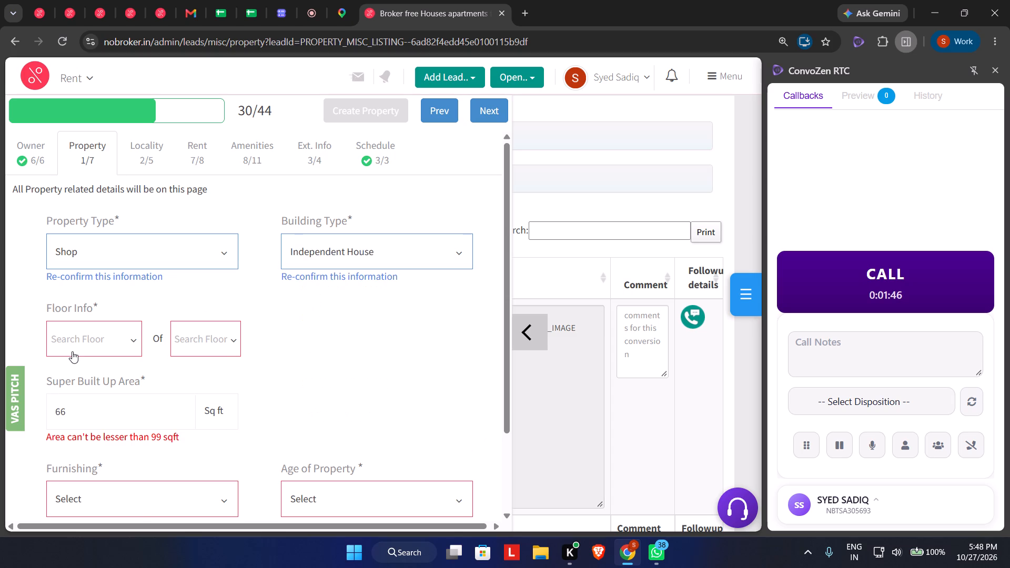
Set the shop's floor to Ground in the floor info.
{"action": "left_click", "coordinate": [72, 351]}
{"action": "left_click", "coordinate": [90, 440]}
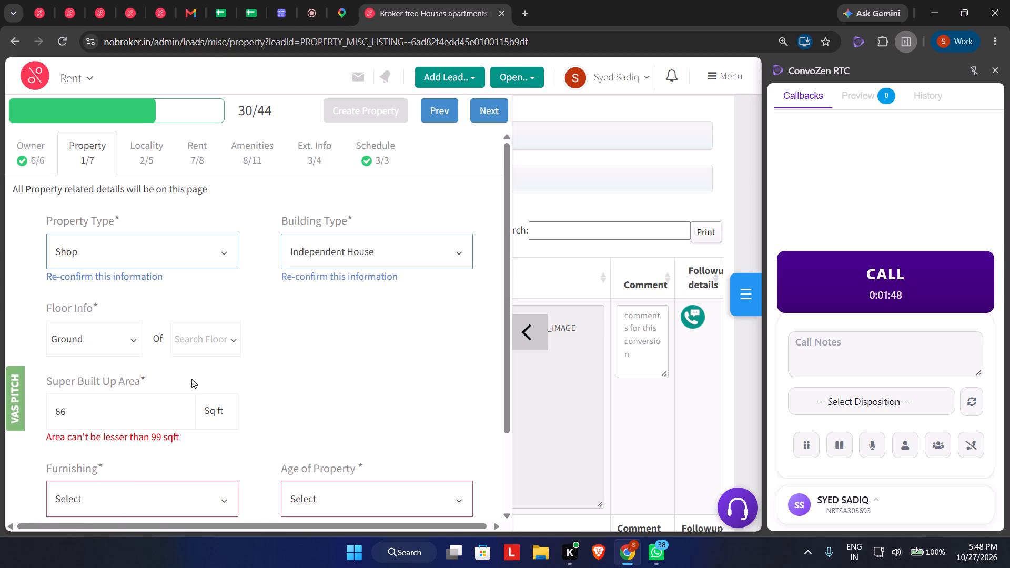
{"action": "left_click", "coordinate": [212, 343]}
{"action": "scroll", "coordinate": [346, 331], "scroll_direction": "down", "scroll_amount": 1}
{"action": "left_click", "coordinate": [363, 293]}
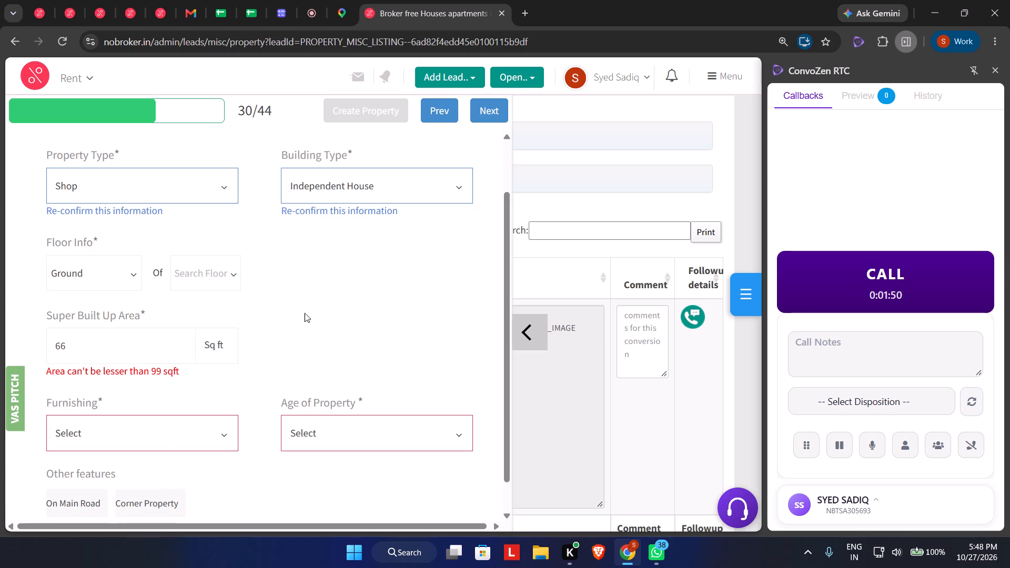
Set the super built up area to 100 sq ft.
{"action": "scroll", "coordinate": [262, 328], "scroll_direction": "down", "scroll_amount": 1}
{"action": "left_click", "coordinate": [85, 308]}
{"action": "left_click_drag", "start_coordinate": [64, 313], "coordinate": [0, 318]}
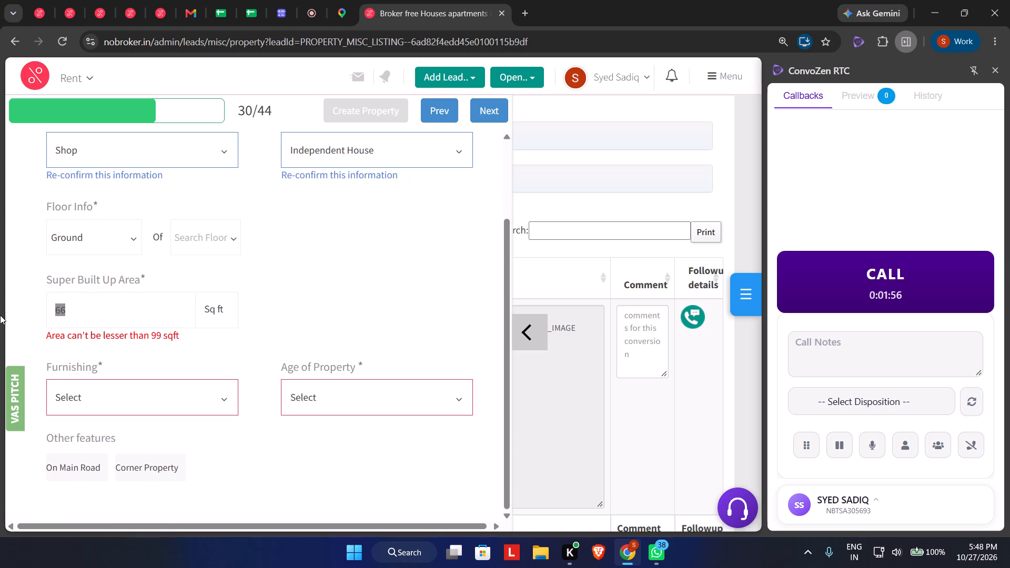
{"action": "key", "text": "1"}
{"action": "left_click_drag", "start_coordinate": [66, 319], "coordinate": [39, 317]}
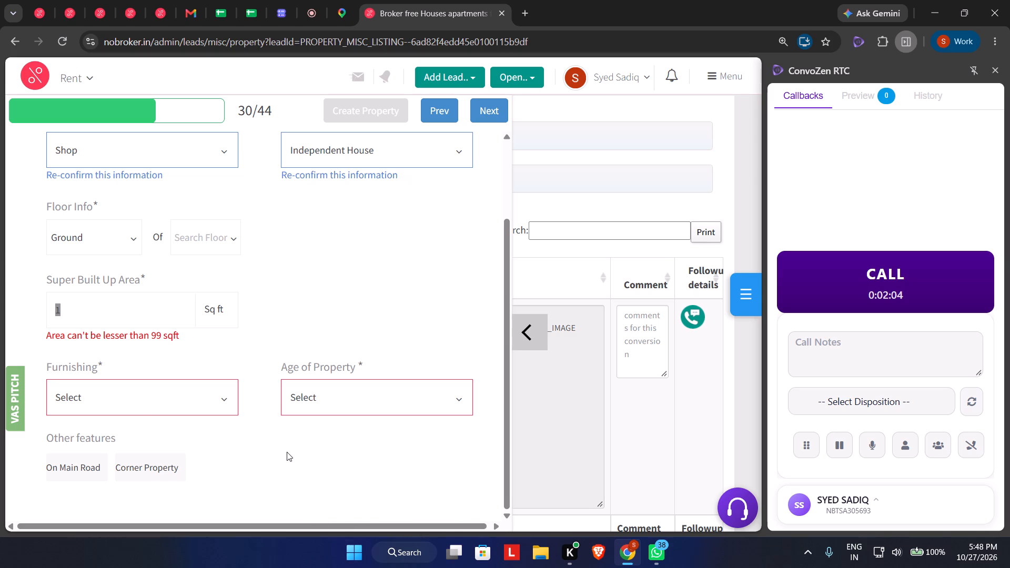
{"action": "type", "text": "100"}
{"action": "left_click", "coordinate": [349, 347]}
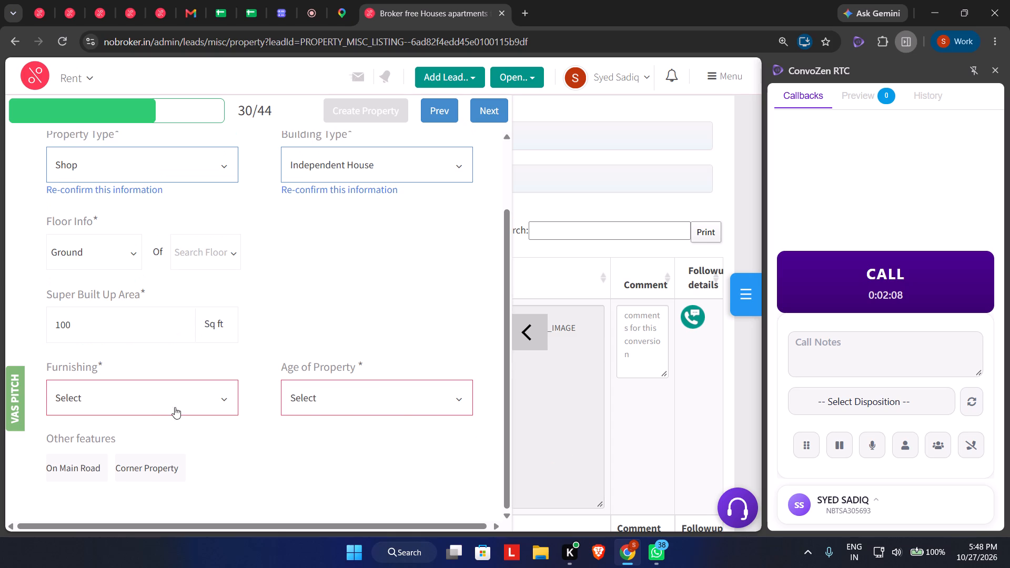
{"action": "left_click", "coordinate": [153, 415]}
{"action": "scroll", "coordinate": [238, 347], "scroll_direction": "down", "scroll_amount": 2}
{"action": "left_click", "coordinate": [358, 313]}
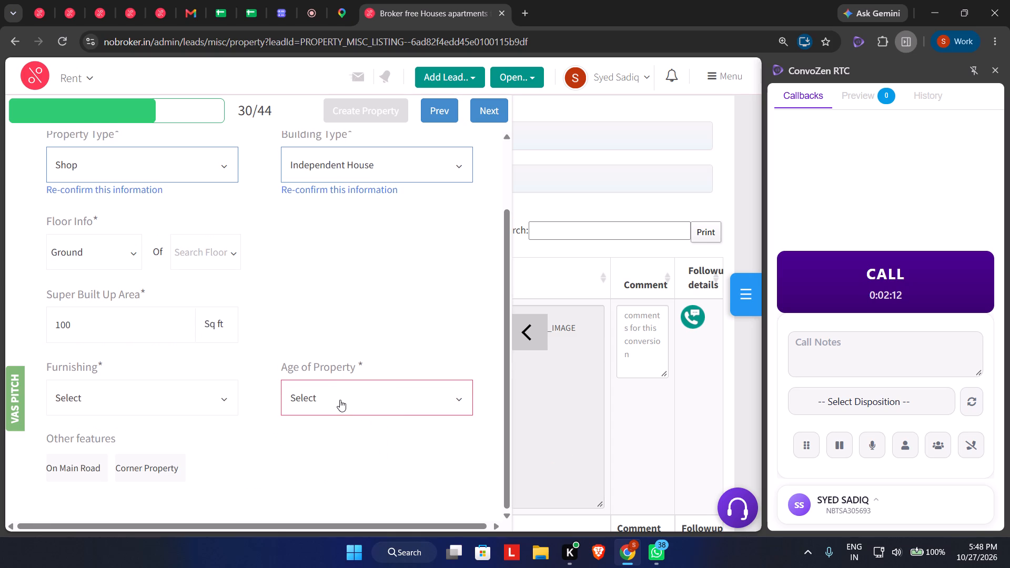
Set the age of the property to 5 to 10 year.
{"action": "left_click", "coordinate": [339, 399]}
{"action": "scroll", "coordinate": [378, 339], "scroll_direction": "down", "scroll_amount": 2}
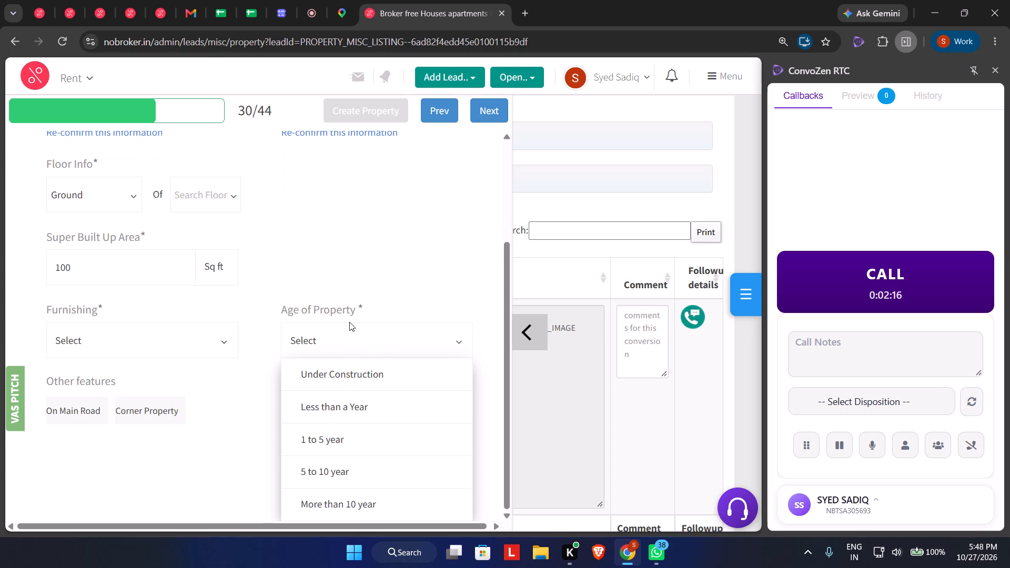
{"action": "scroll", "coordinate": [349, 322], "scroll_direction": "down", "scroll_amount": 1}
{"action": "scroll", "coordinate": [285, 475], "scroll_direction": "down", "scroll_amount": 1}
{"action": "left_click", "coordinate": [342, 287]}
{"action": "left_click", "coordinate": [353, 395]}
{"action": "scroll", "coordinate": [361, 316], "scroll_direction": "down", "scroll_amount": 2}
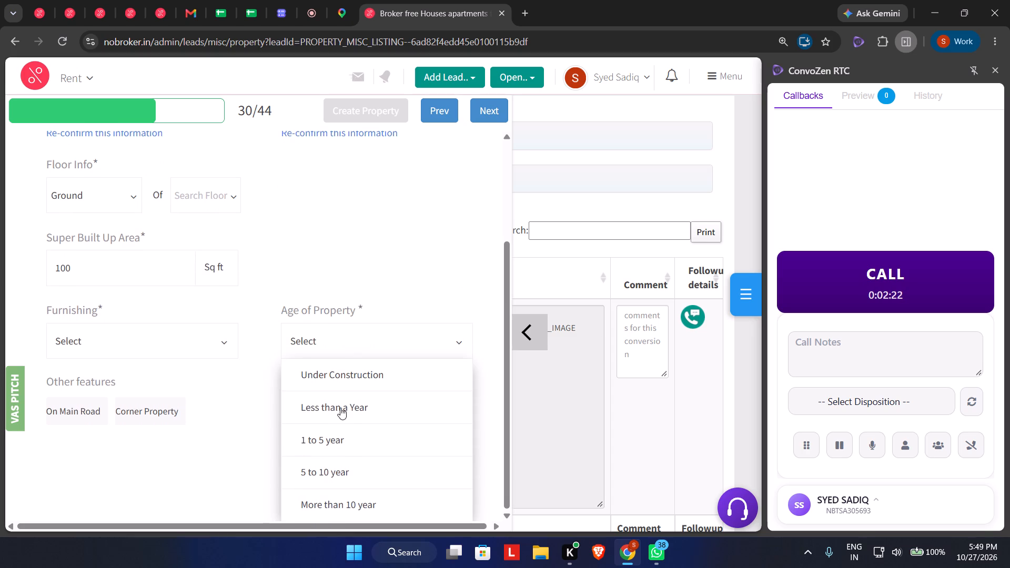
{"action": "scroll", "coordinate": [338, 450], "scroll_direction": "down", "scroll_amount": 1}
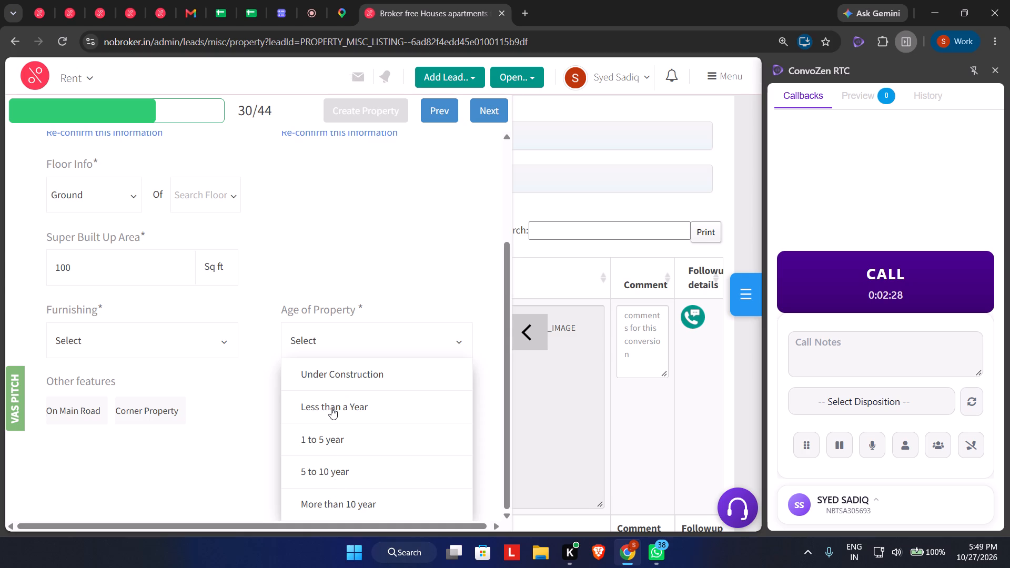
{"action": "left_click", "coordinate": [337, 466]}
Set the shop's furnishing to Unfurnished.
{"action": "left_click", "coordinate": [155, 401]}
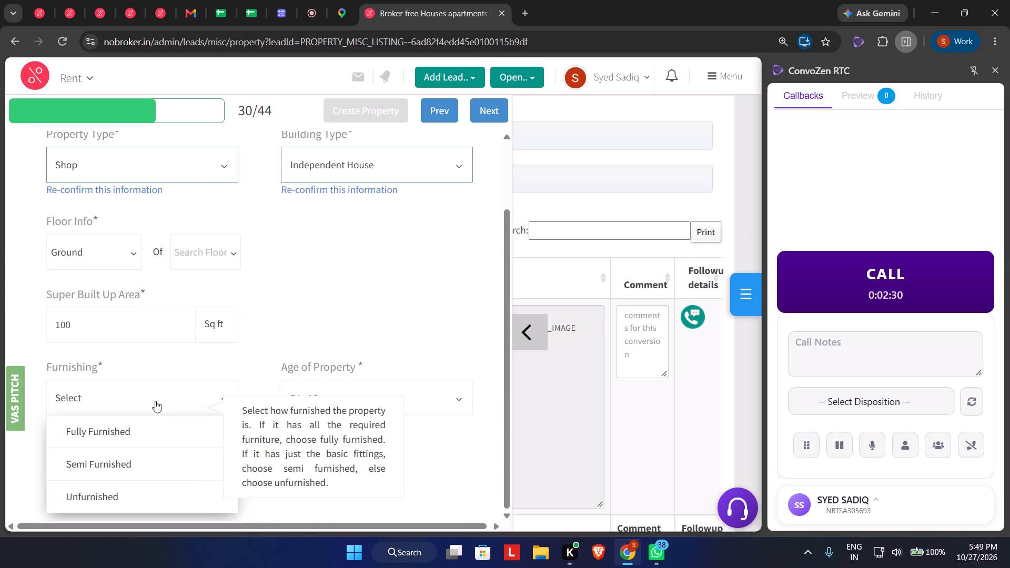
{"action": "scroll", "coordinate": [168, 395], "scroll_direction": "down", "scroll_amount": 1}
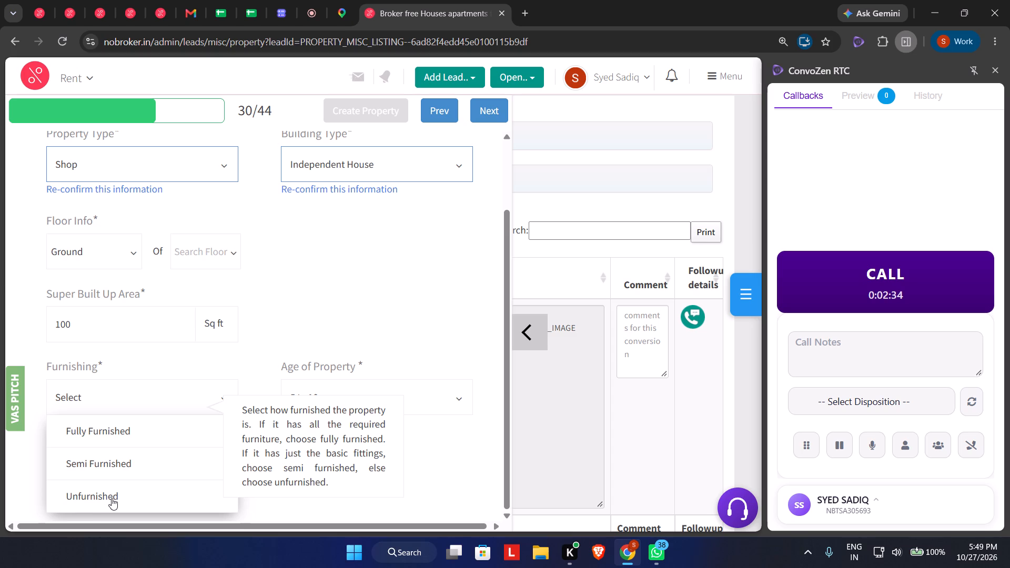
{"action": "left_click", "coordinate": [112, 494]}
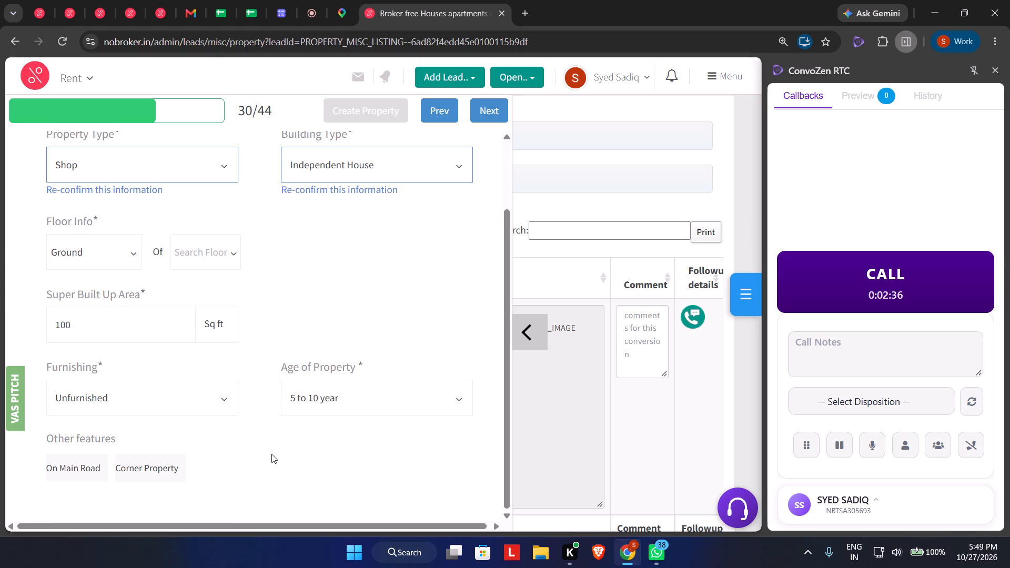
Set the available-from date to 27-10-2026 in the commercial listing's rent details.
{"action": "scroll", "coordinate": [271, 454], "scroll_direction": "up", "scroll_amount": 5}
{"action": "left_click", "coordinate": [144, 149]}
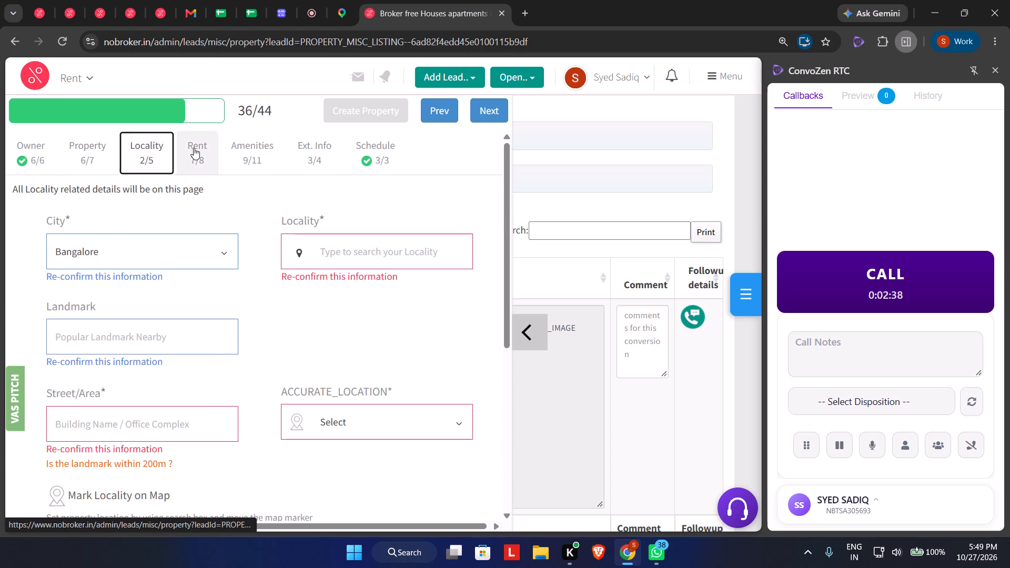
{"action": "left_click", "coordinate": [194, 148]}
{"action": "scroll", "coordinate": [311, 328], "scroll_direction": "down", "scroll_amount": 3}
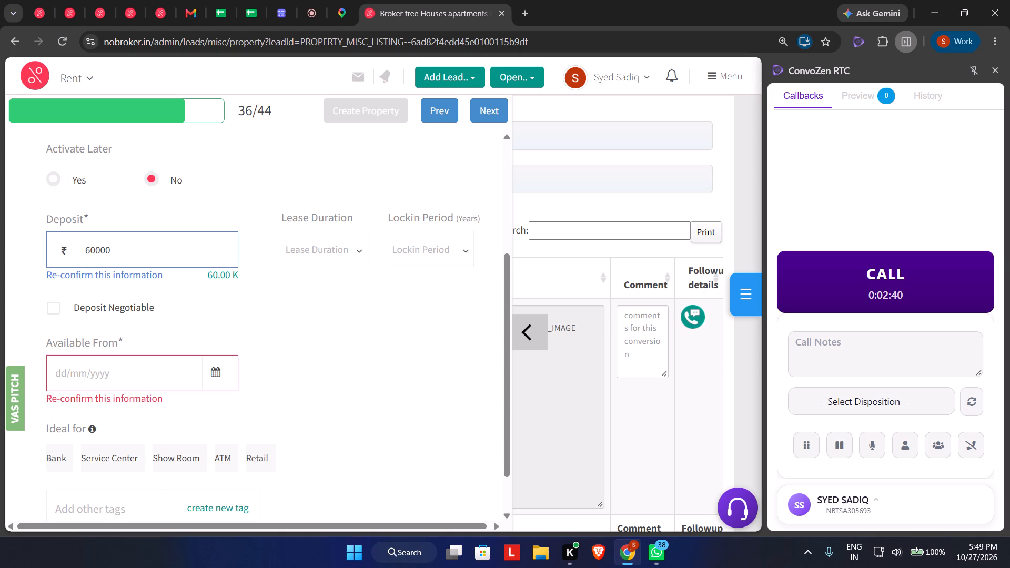
{"action": "left_click", "coordinate": [197, 373]}
{"action": "left_click", "coordinate": [217, 370]}
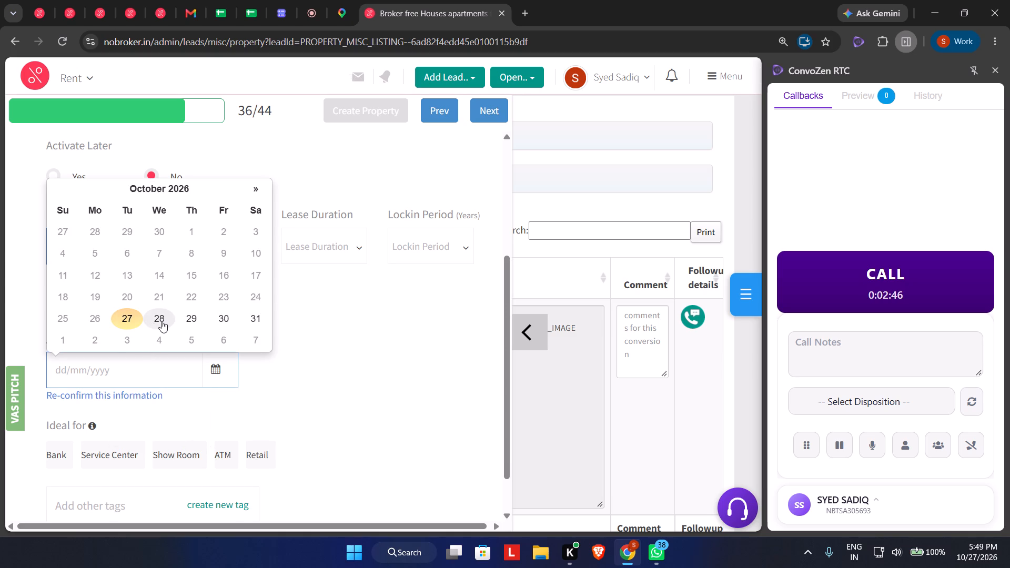
{"action": "left_click", "coordinate": [128, 318]}
{"action": "scroll", "coordinate": [360, 359], "scroll_direction": "up", "scroll_amount": 2}
{"action": "left_click", "coordinate": [352, 386]}
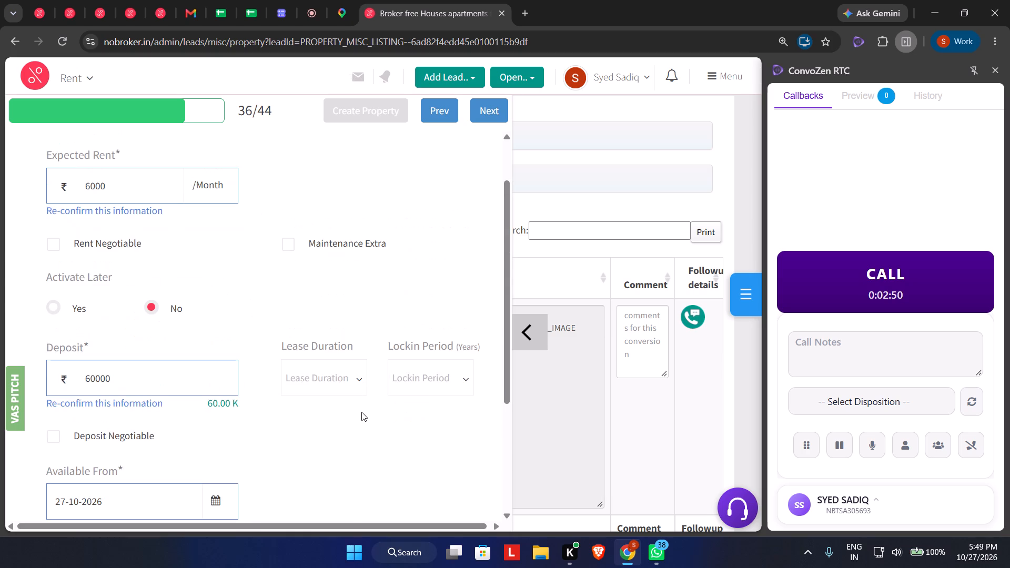
{"action": "scroll", "coordinate": [356, 418], "scroll_direction": "down", "scroll_amount": 4}
{"action": "scroll", "coordinate": [340, 418], "scroll_direction": "up", "scroll_amount": 5}
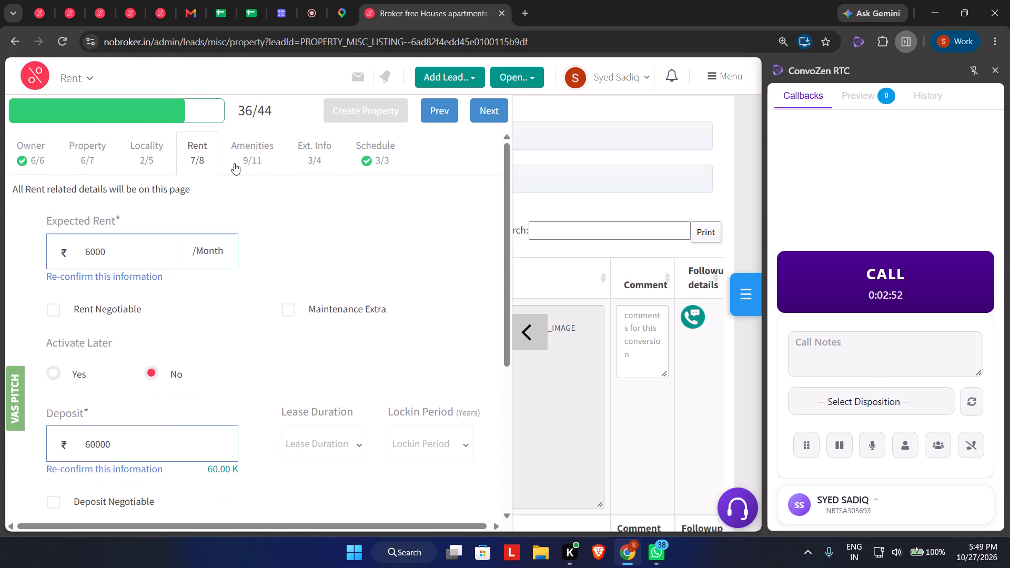
Set the power backup to Need to Arrange in the listing's amenities.
{"action": "left_click", "coordinate": [232, 160]}
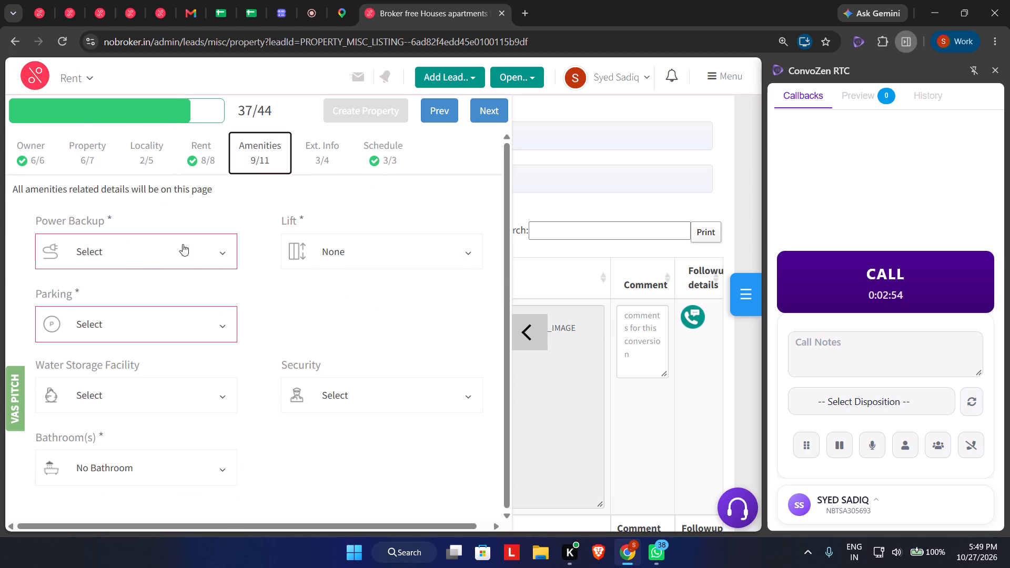
{"action": "left_click", "coordinate": [183, 244]}
{"action": "scroll", "coordinate": [286, 302], "scroll_direction": "down", "scroll_amount": 1}
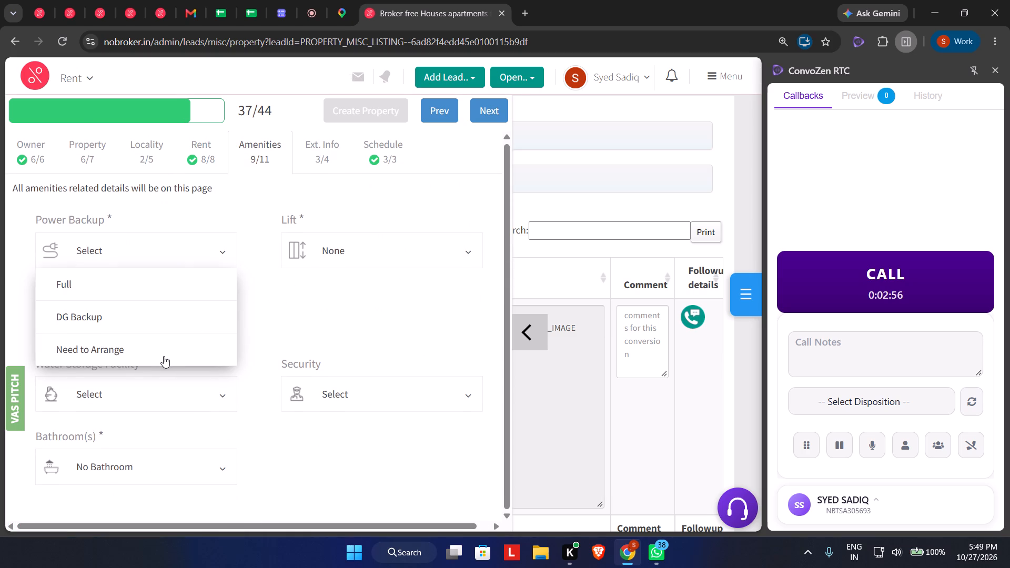
{"action": "double_click", "coordinate": [105, 348]}
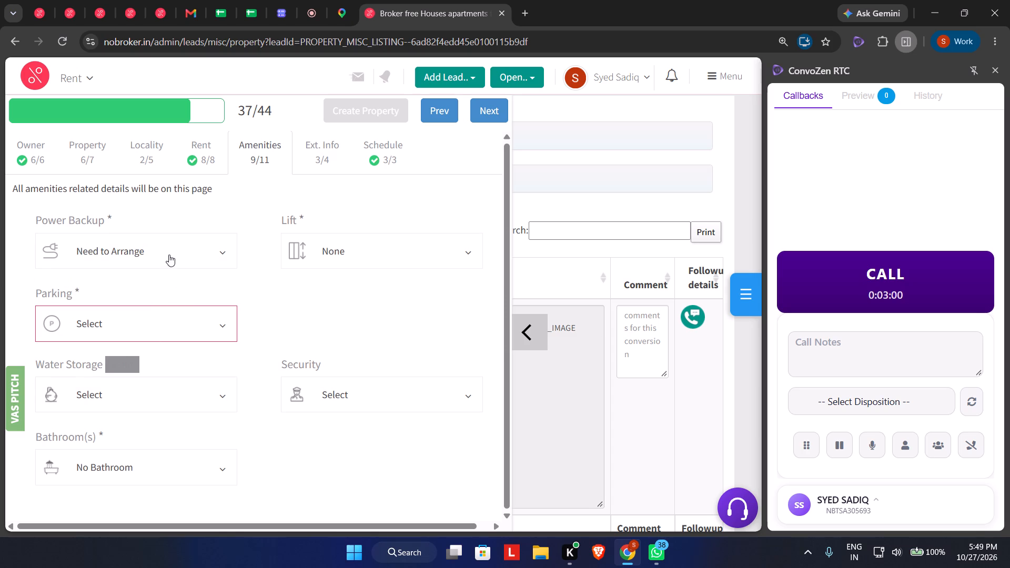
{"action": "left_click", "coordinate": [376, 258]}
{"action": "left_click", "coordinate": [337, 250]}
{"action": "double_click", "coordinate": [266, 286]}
Set the shop's parking to None in the listing's amenities.
{"action": "left_click", "coordinate": [182, 321]}
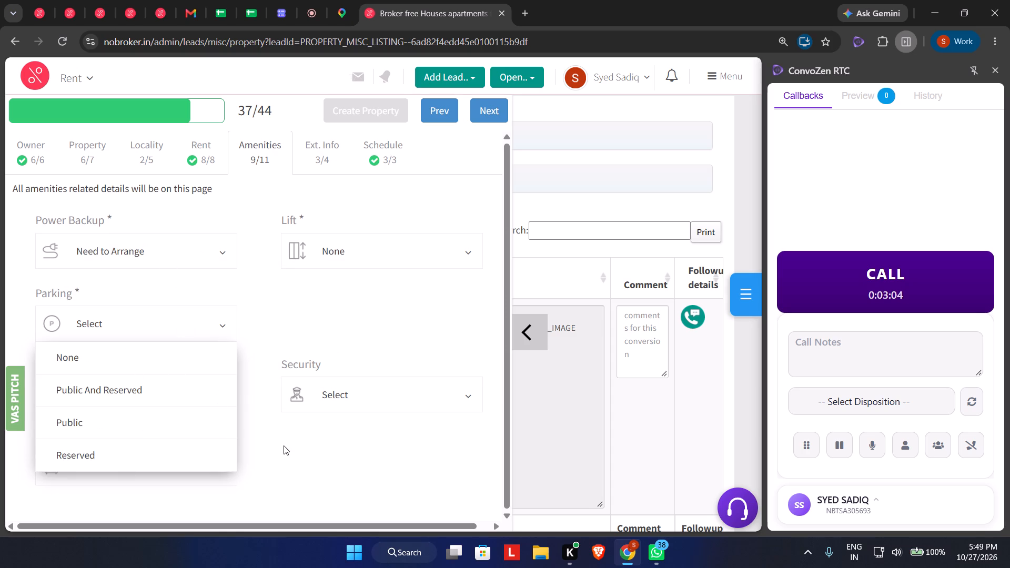
{"action": "scroll", "coordinate": [266, 448], "scroll_direction": "down", "scroll_amount": 1}
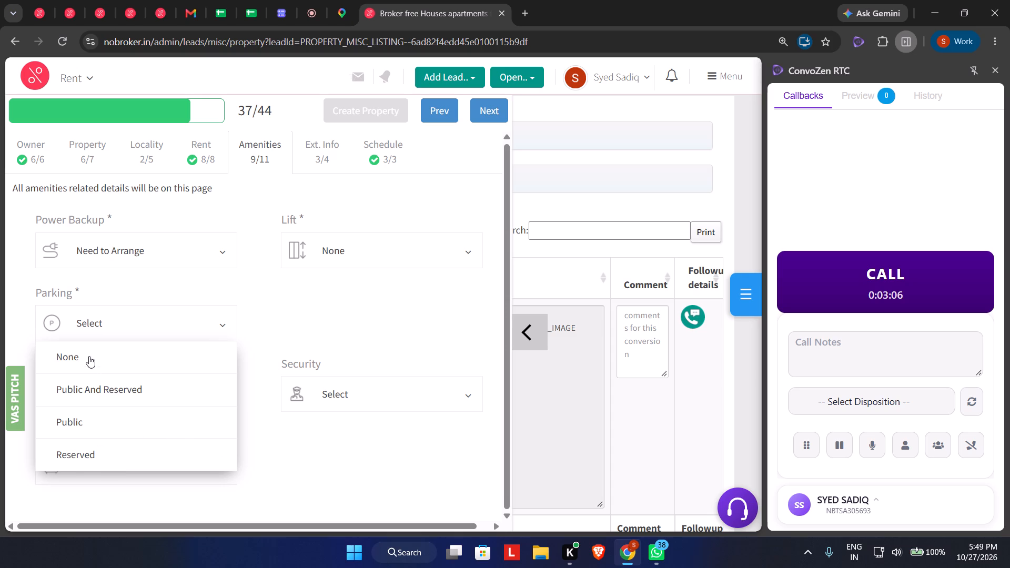
{"action": "left_click", "coordinate": [88, 353]}
{"action": "scroll", "coordinate": [300, 407], "scroll_direction": "down", "scroll_amount": 1}
{"action": "scroll", "coordinate": [287, 407], "scroll_direction": "up", "scroll_amount": 3}
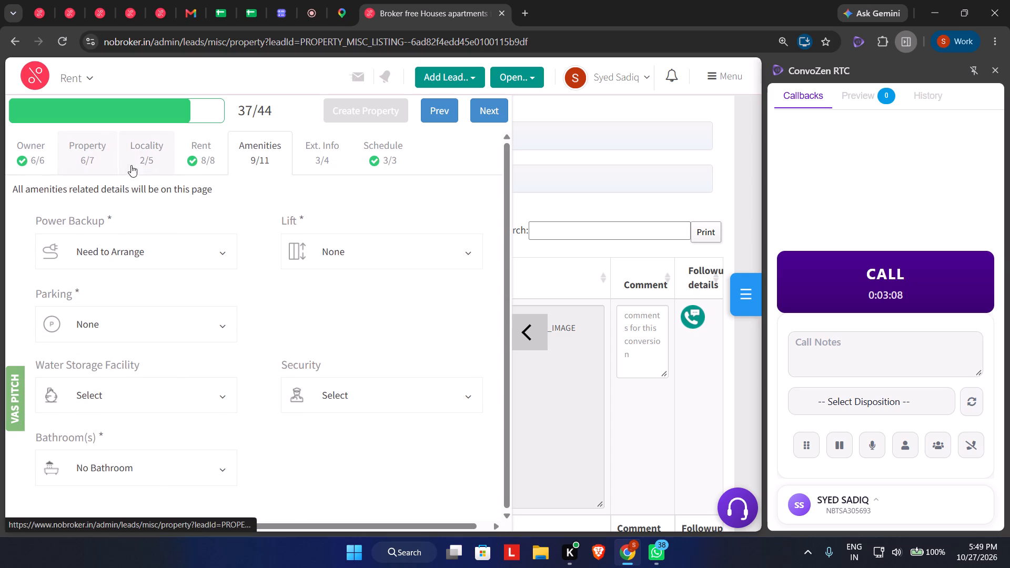
Set the building's total floors to 2 in the property details' floor info.
{"action": "left_click", "coordinate": [77, 160]}
{"action": "left_click", "coordinate": [192, 329]}
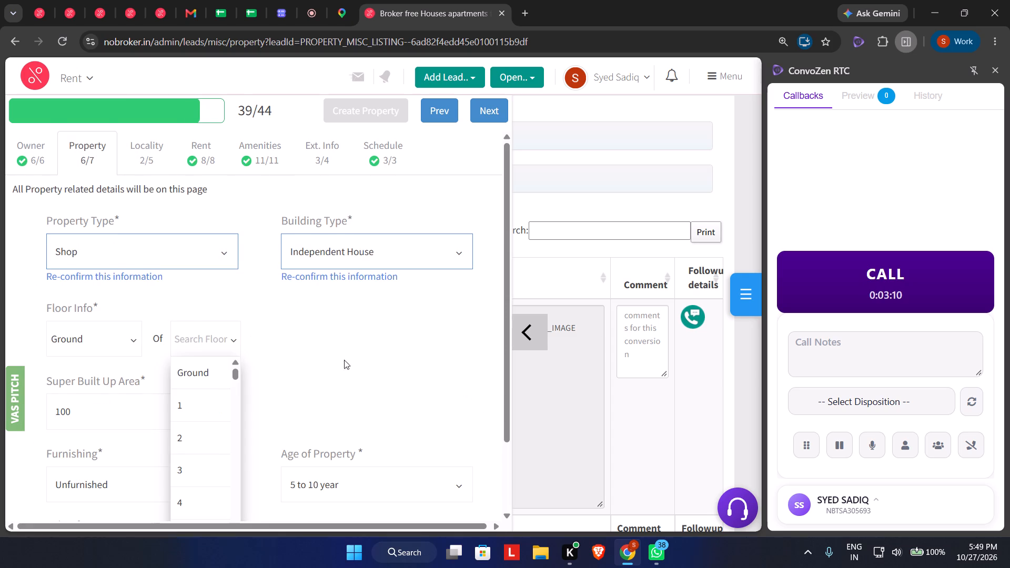
{"action": "scroll", "coordinate": [363, 362], "scroll_direction": "down", "scroll_amount": 2}
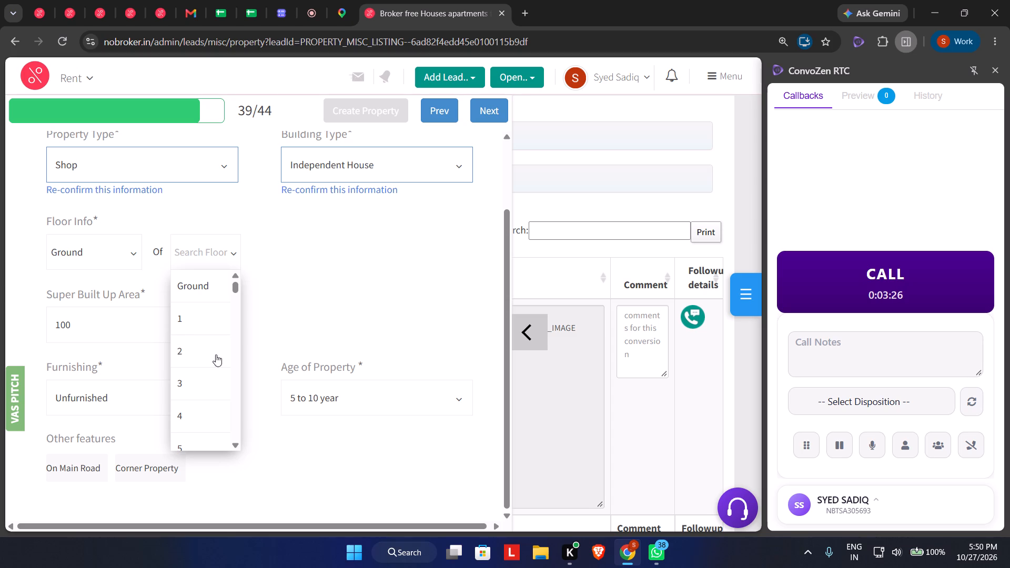
{"action": "left_click", "coordinate": [180, 349]}
{"action": "scroll", "coordinate": [318, 322], "scroll_direction": "up", "scroll_amount": 2}
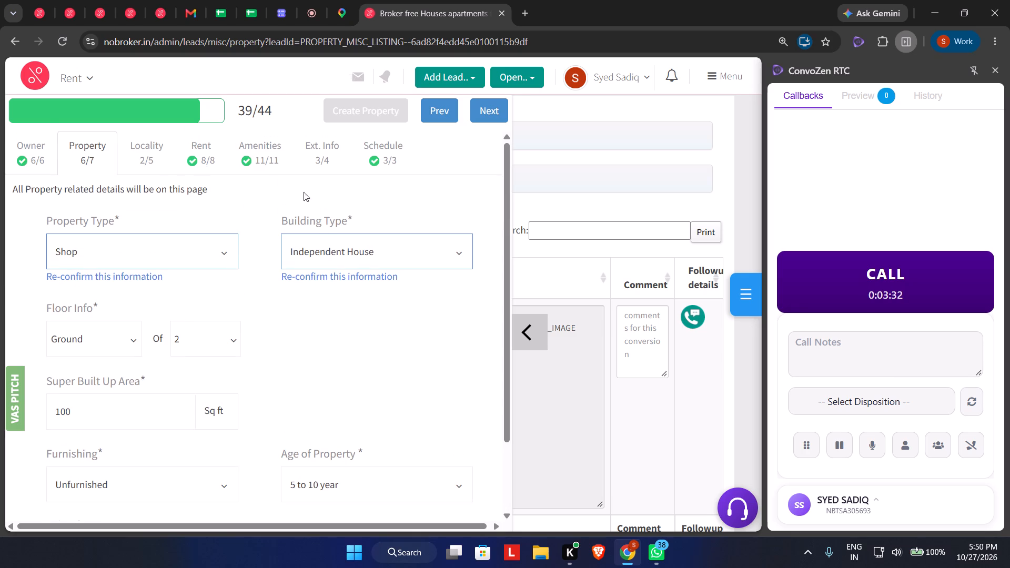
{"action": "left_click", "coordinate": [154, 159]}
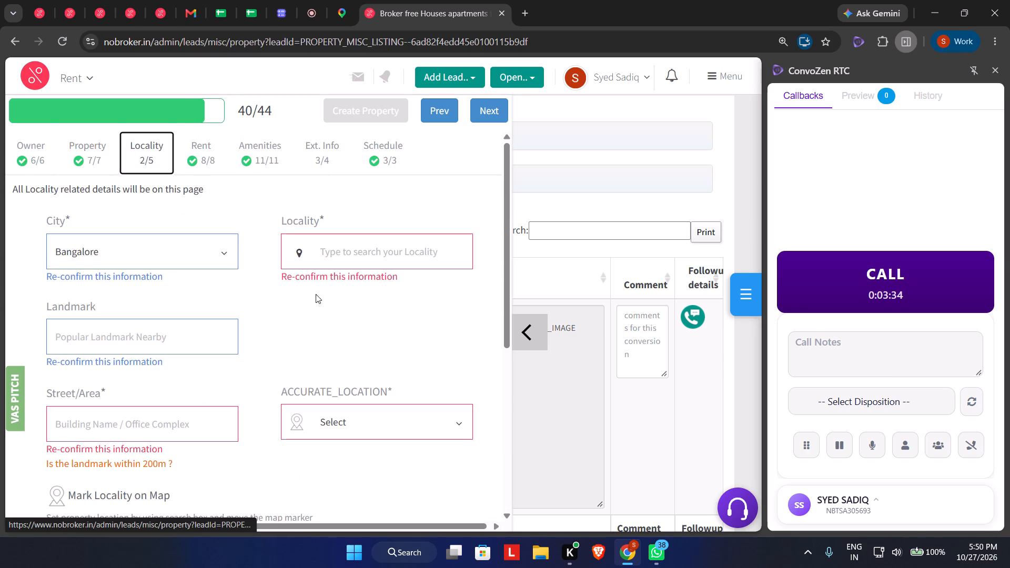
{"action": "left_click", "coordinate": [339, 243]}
Examine the options for who will show the property in the listing's additional info.
{"action": "left_click", "coordinate": [309, 161]}
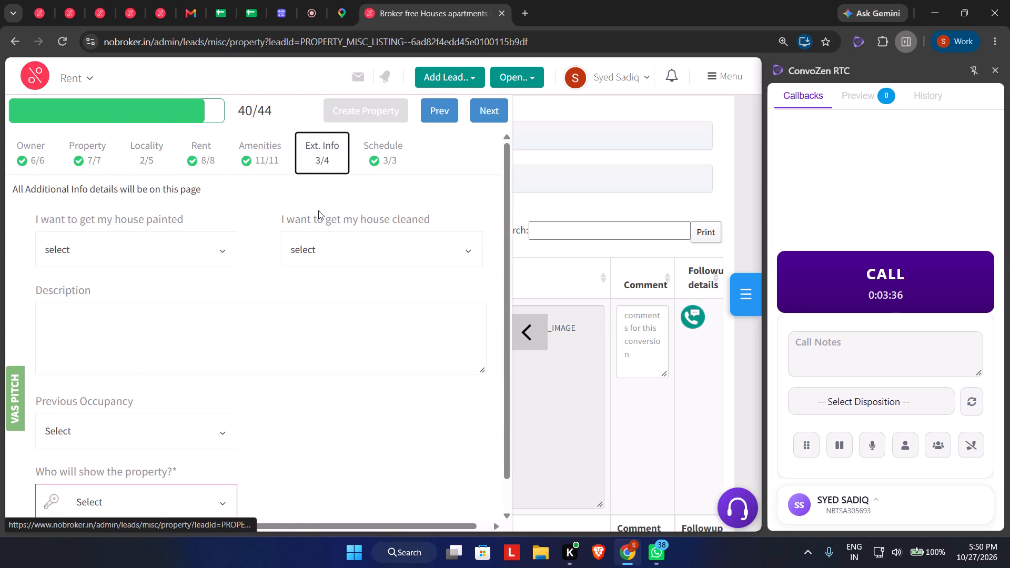
{"action": "scroll", "coordinate": [307, 318], "scroll_direction": "down", "scroll_amount": 2}
{"action": "left_click", "coordinate": [191, 466]}
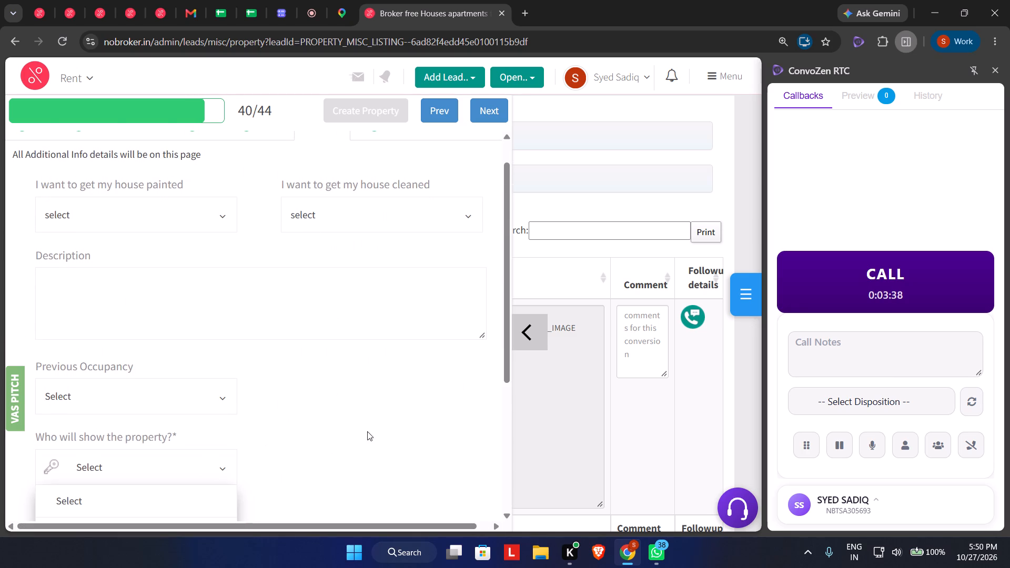
{"action": "scroll", "coordinate": [375, 429], "scroll_direction": "down", "scroll_amount": 1}
{"action": "left_click", "coordinate": [366, 415]}
{"action": "scroll", "coordinate": [325, 366], "scroll_direction": "up", "scroll_amount": 1}
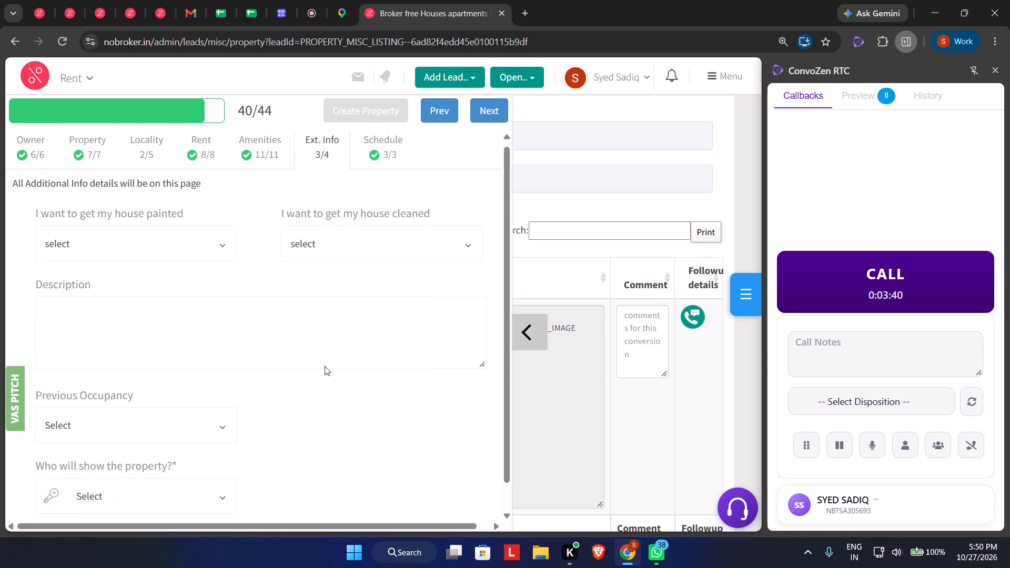
{"action": "scroll", "coordinate": [325, 366], "scroll_direction": "down", "scroll_amount": 3}
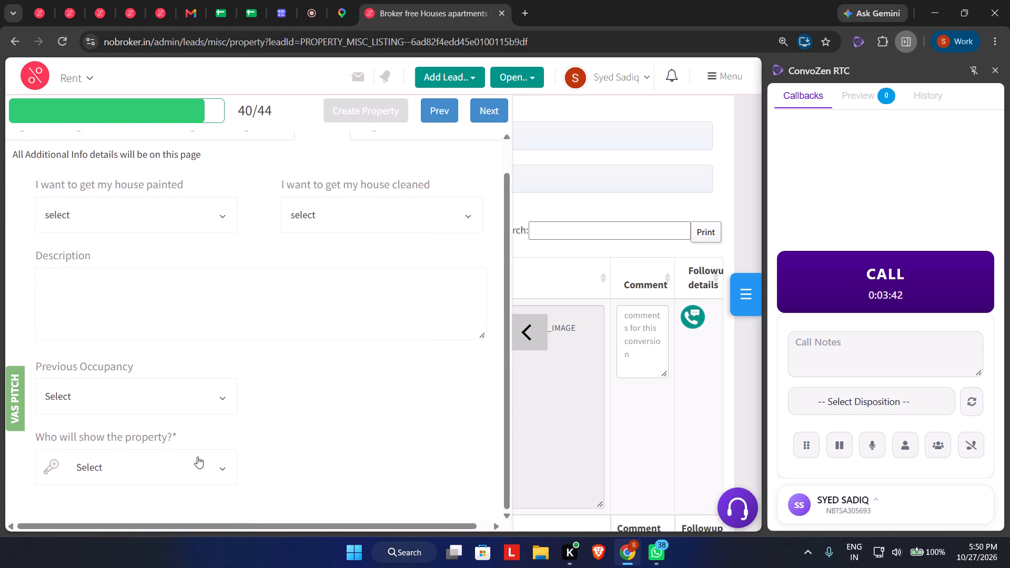
{"action": "left_click", "coordinate": [211, 469]}
{"action": "left_click", "coordinate": [336, 397]}
{"action": "scroll", "coordinate": [336, 402], "scroll_direction": "down", "scroll_amount": 2}
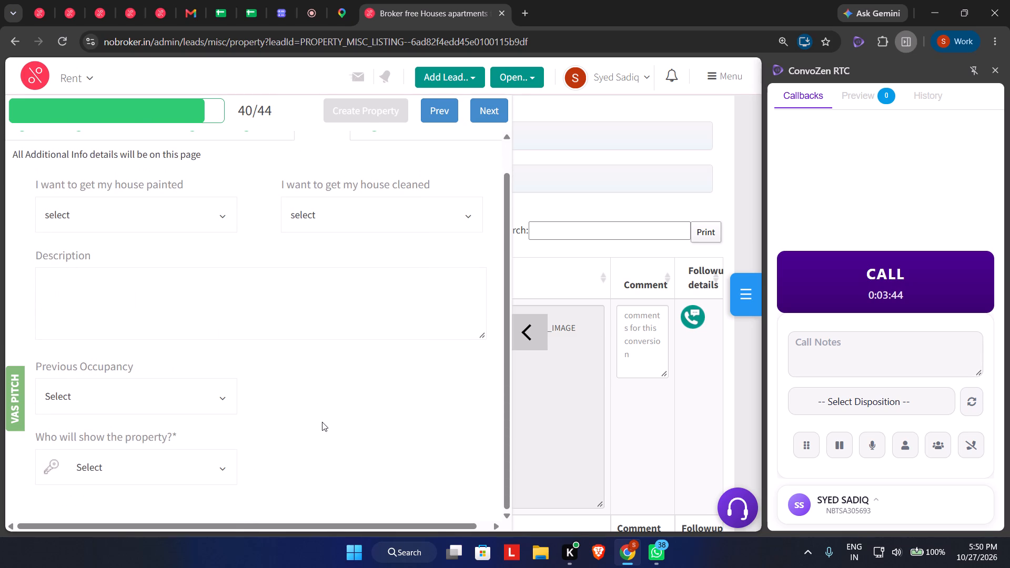
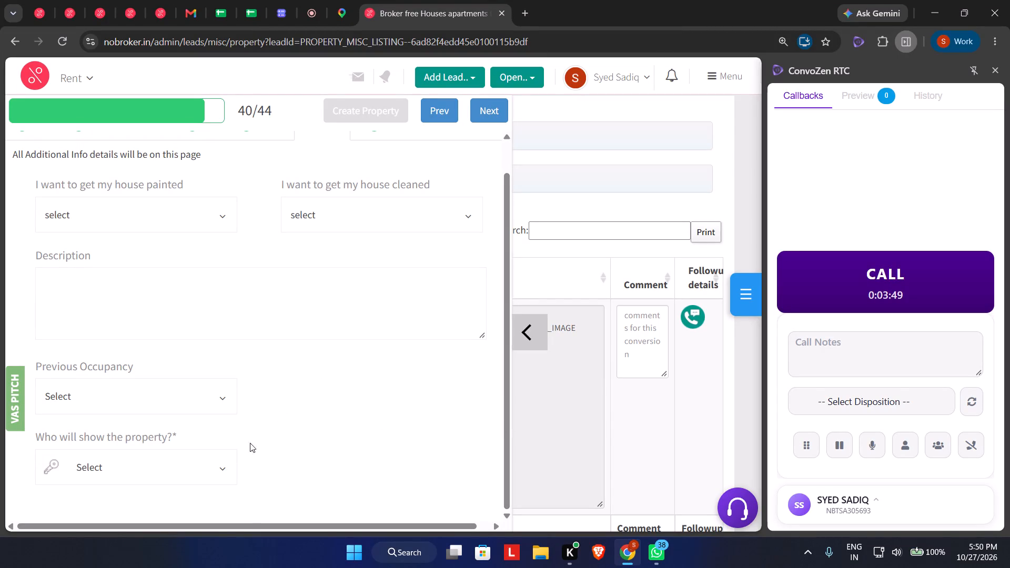
Set who will show the property to I will show in the listing's additional info.
{"action": "left_click", "coordinate": [190, 473]}
{"action": "scroll", "coordinate": [343, 400], "scroll_direction": "down", "scroll_amount": 2}
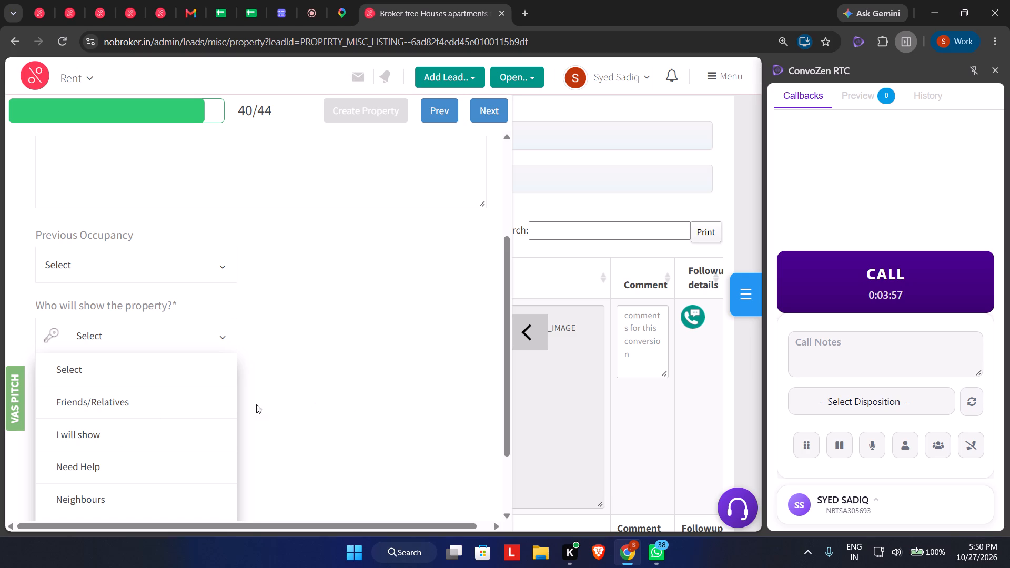
{"action": "left_click", "coordinate": [82, 436]}
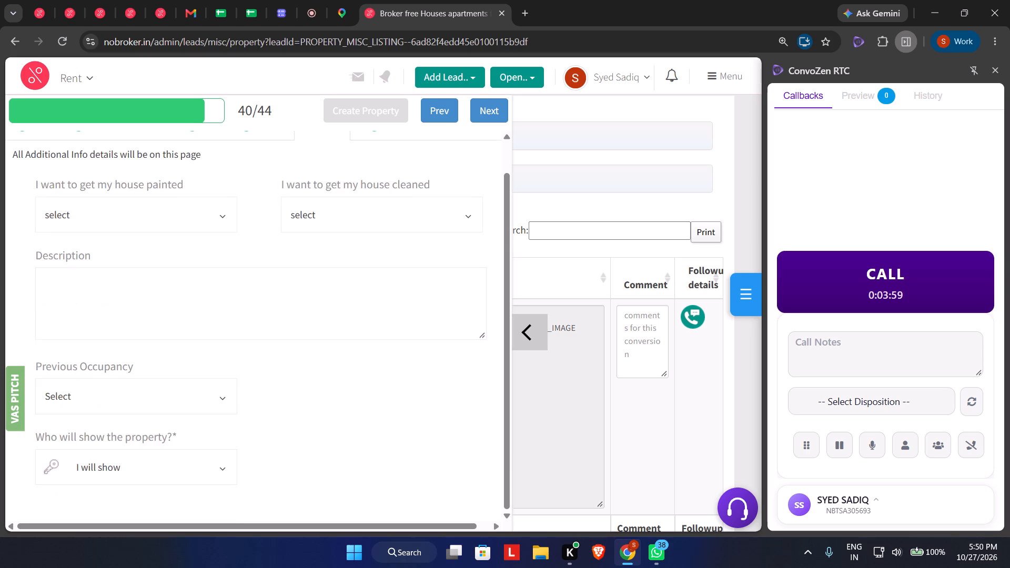
Open the listing's Locality details.
{"action": "scroll", "coordinate": [270, 419], "scroll_direction": "up", "scroll_amount": 4}
{"action": "left_click", "coordinate": [131, 154]}
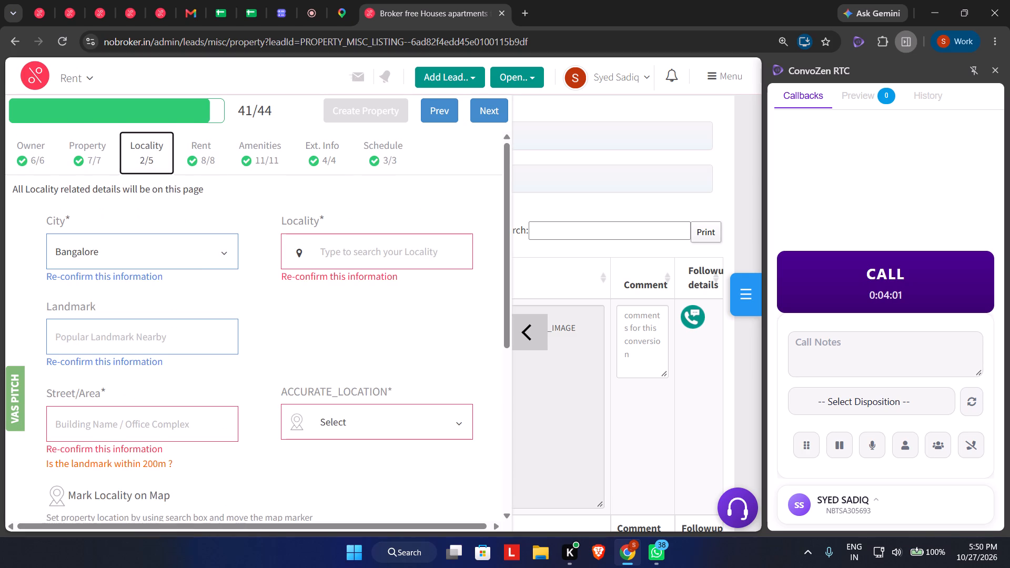
Switch to Google Maps, clear the temple search and look up Jalahalli in Bengaluru, Karnataka.
{"action": "left_click", "coordinate": [341, 2]}
{"action": "scroll", "coordinate": [319, 224], "scroll_direction": "up", "scroll_amount": 2}
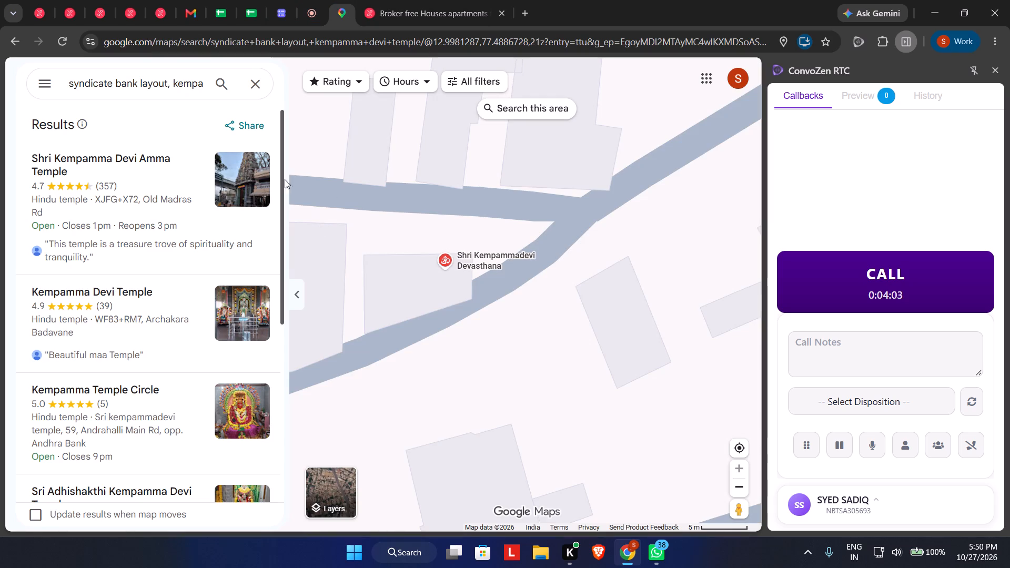
{"action": "left_click", "coordinate": [260, 85]}
{"action": "left_click", "coordinate": [143, 84]}
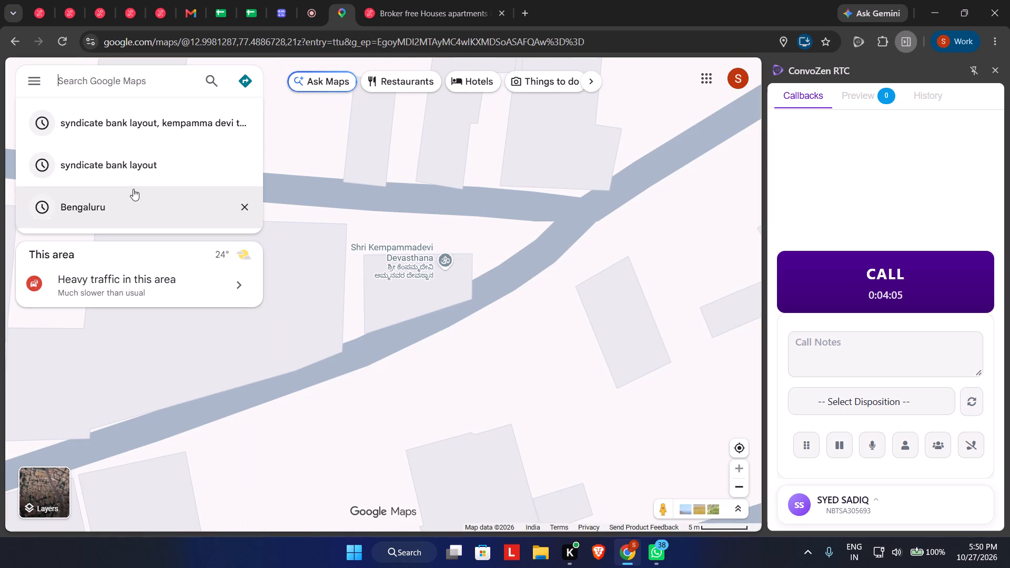
{"action": "left_click", "coordinate": [133, 194]}
{"action": "left_click", "coordinate": [135, 84]}
{"action": "type", "text": ", jala"}
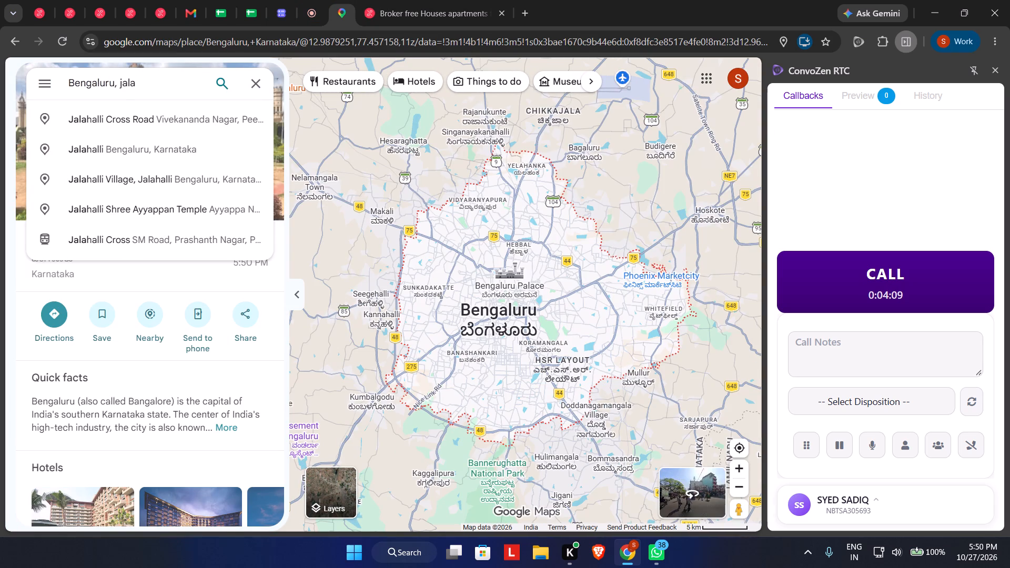
{"action": "left_click", "coordinate": [173, 147]}
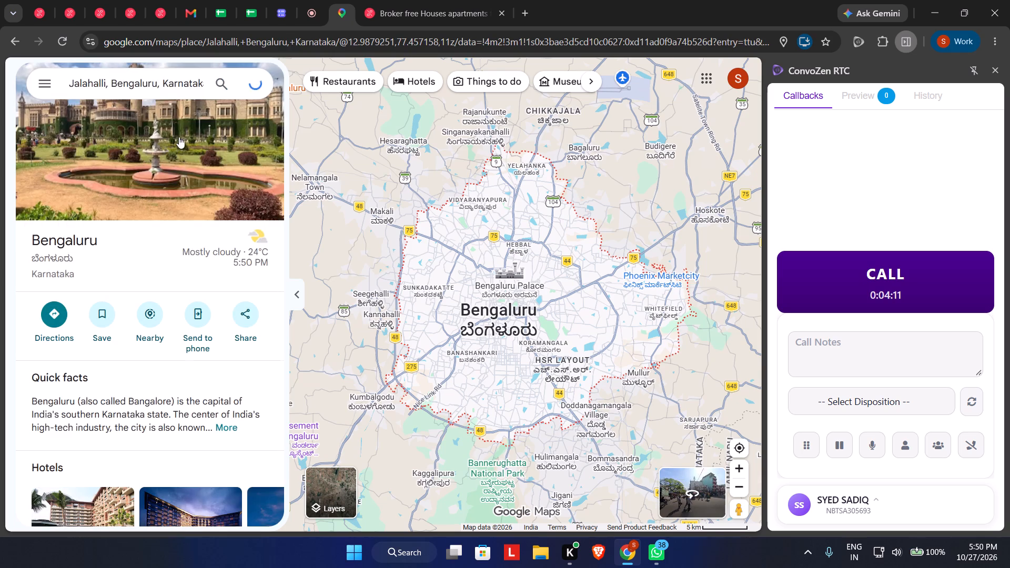
Extend the Jalahalli search with "near bel" and view the suggested BEL place in Jalahalli.
{"action": "left_click", "coordinate": [170, 92]}
{"action": "left_click", "coordinate": [170, 84]}
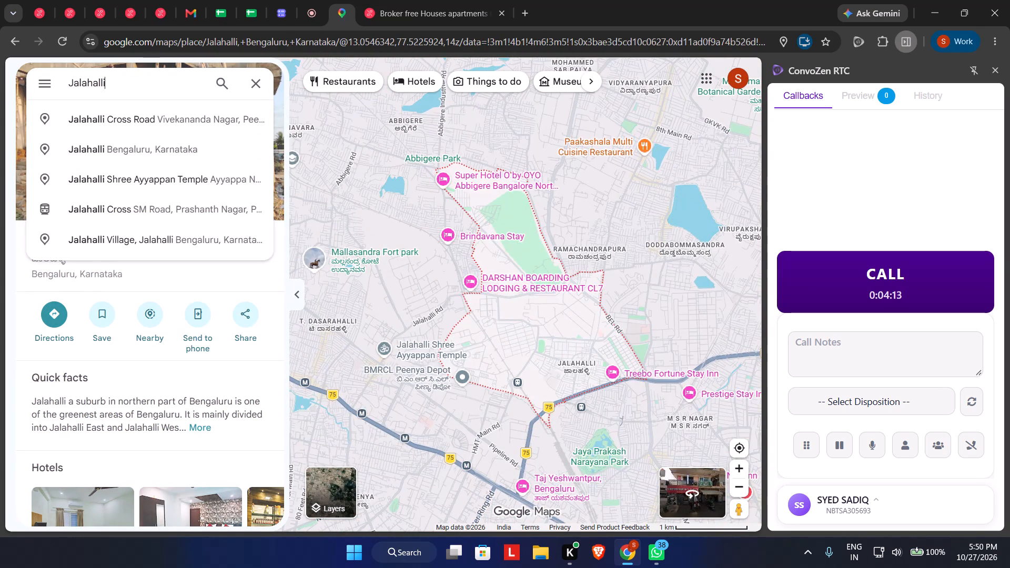
{"action": "key", "text": "comma"}
{"action": "key", "text": "space"}
{"action": "type", "text": "near bel"}
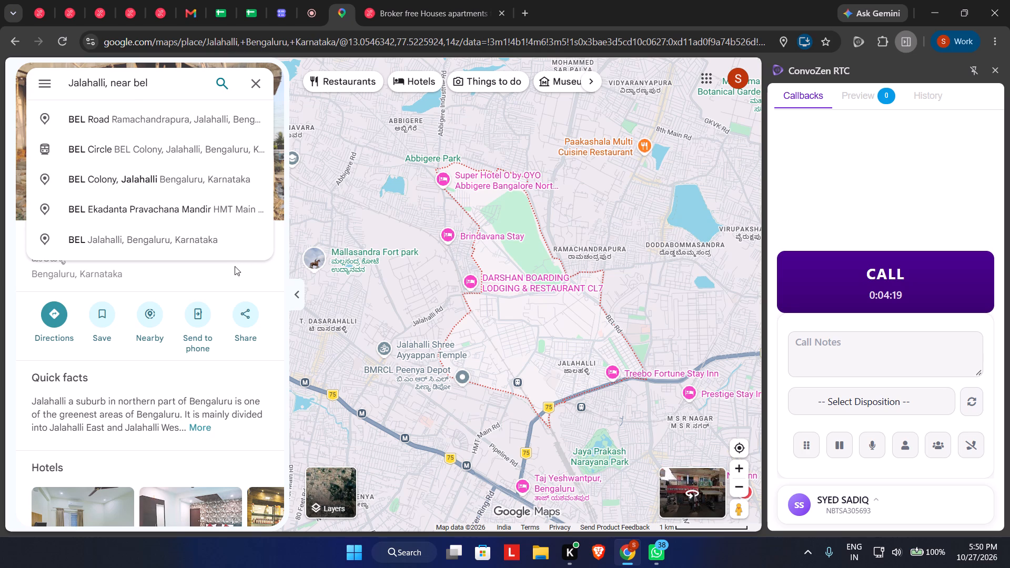
{"action": "left_click", "coordinate": [142, 238]}
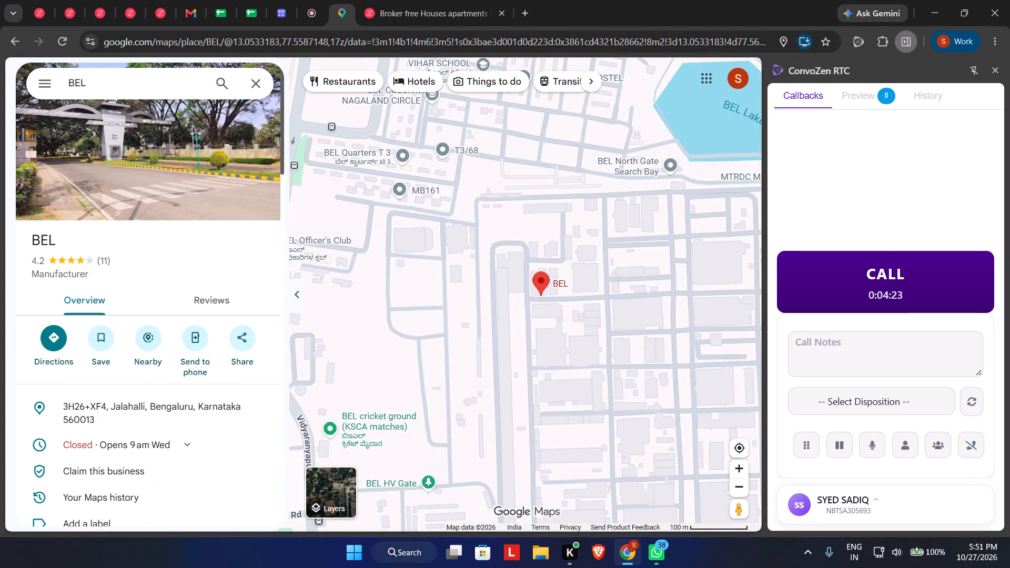
Clear the BEL result, bring back the recent Jalahalli search and search for Jalahalli near bel circle.
{"action": "left_click", "coordinate": [21, 49]}
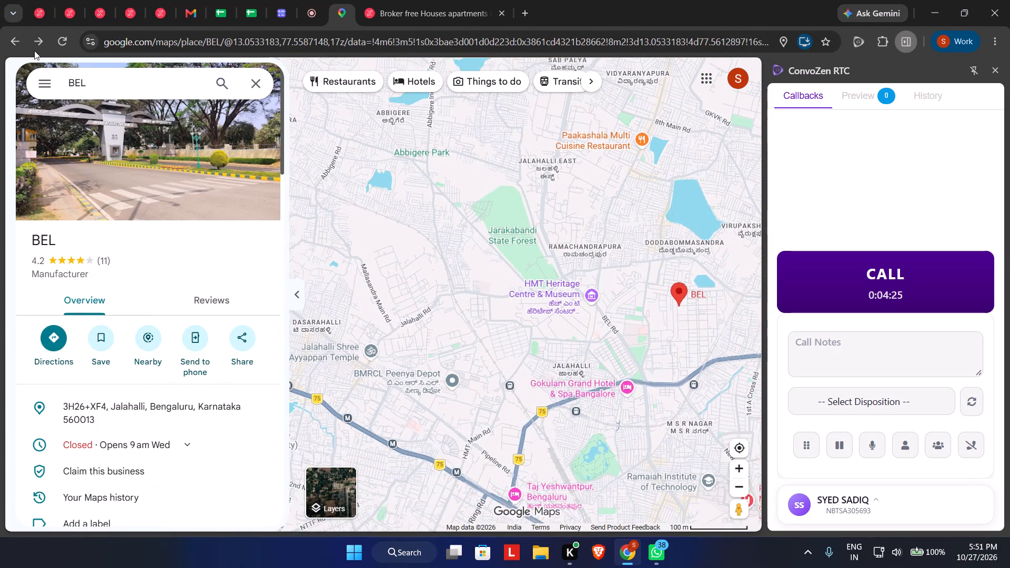
{"action": "left_click", "coordinate": [257, 83]}
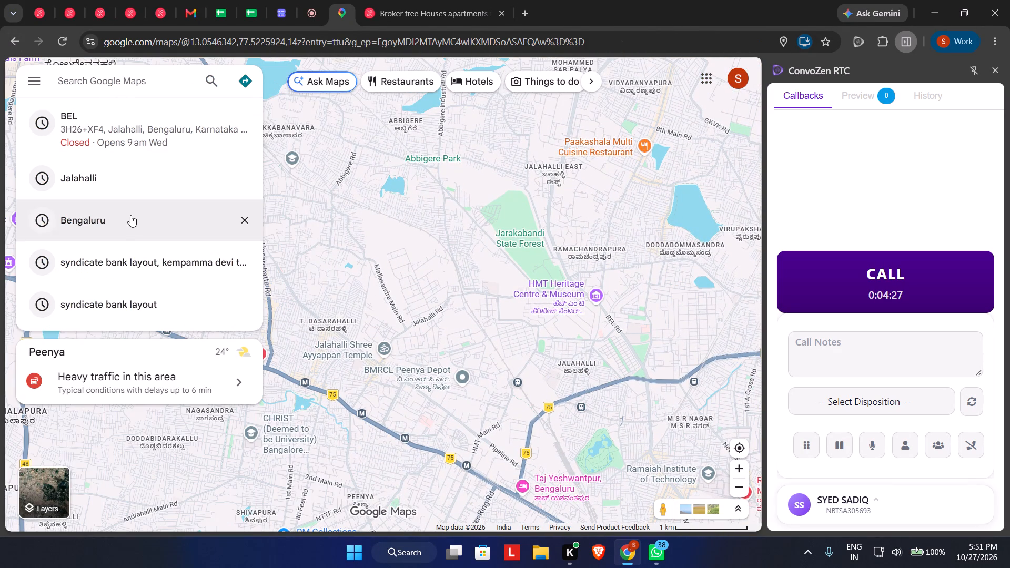
{"action": "left_click", "coordinate": [120, 189]}
{"action": "left_click", "coordinate": [103, 84]}
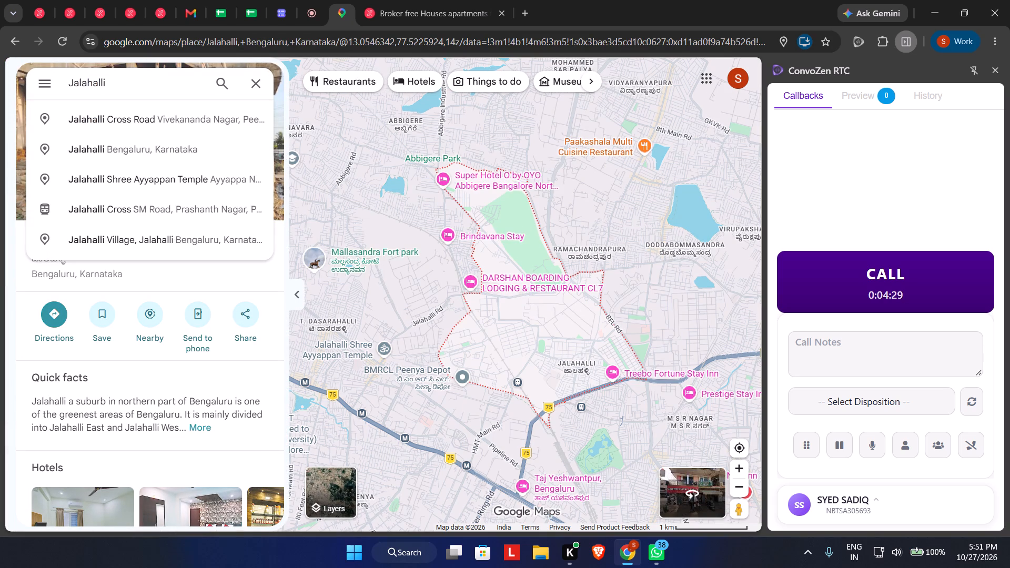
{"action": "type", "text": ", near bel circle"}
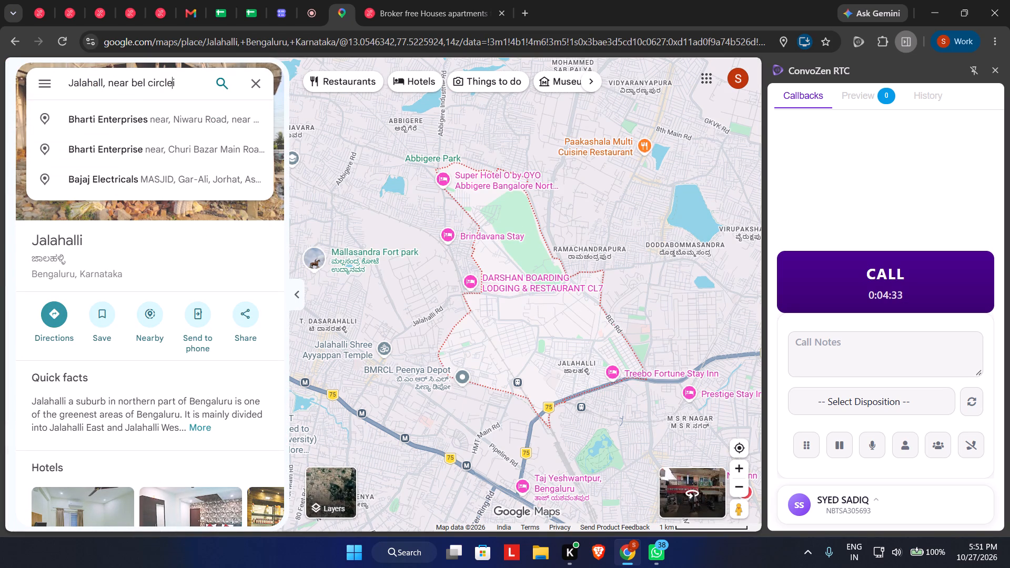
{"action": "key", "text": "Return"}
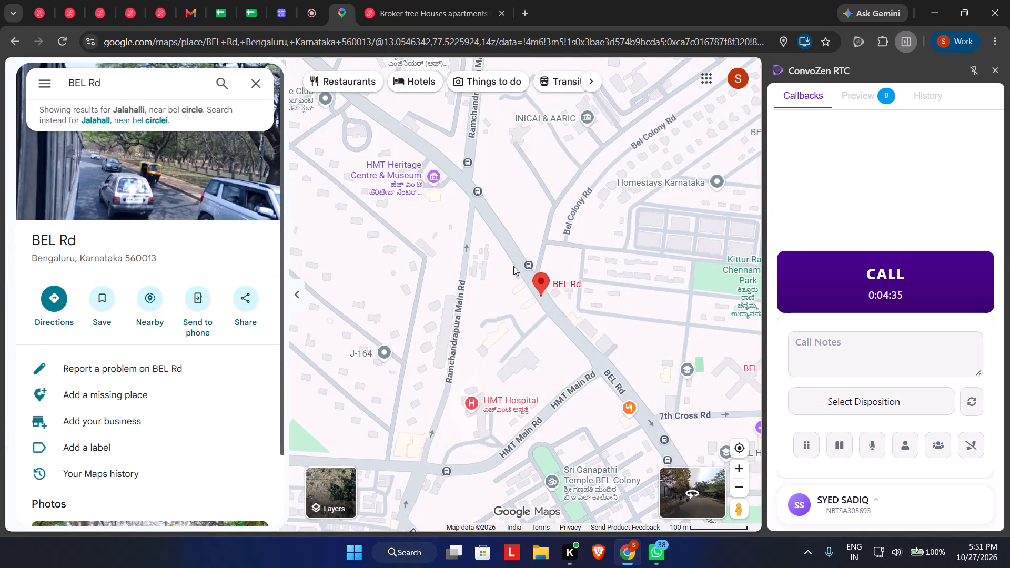
Examine the map around the BEL Rd marker, including the Jalahalli Post Office surroundings and nearby roads.
{"action": "left_click", "coordinate": [127, 74]}
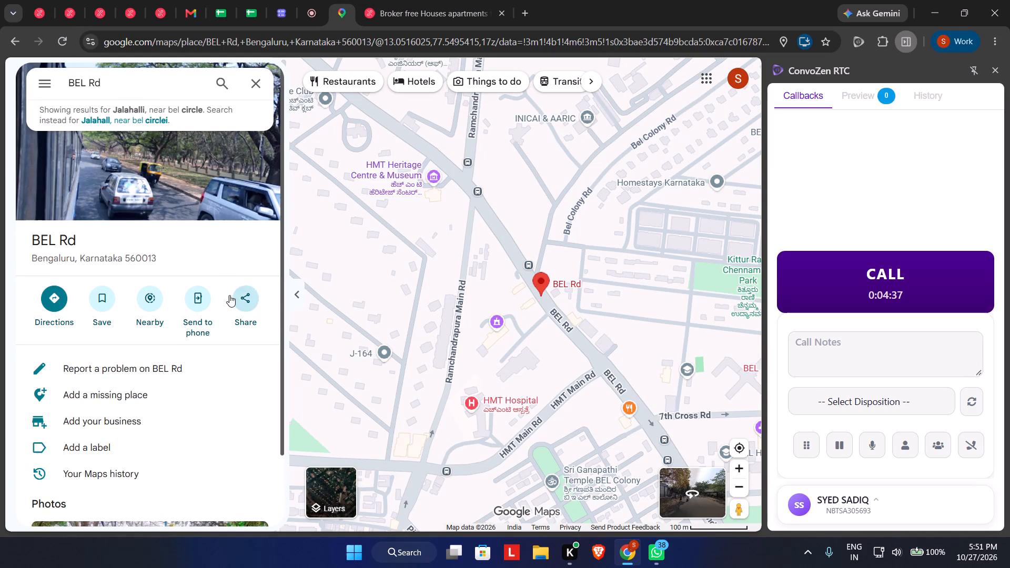
{"action": "scroll", "coordinate": [597, 277], "scroll_direction": "up", "scroll_amount": 3}
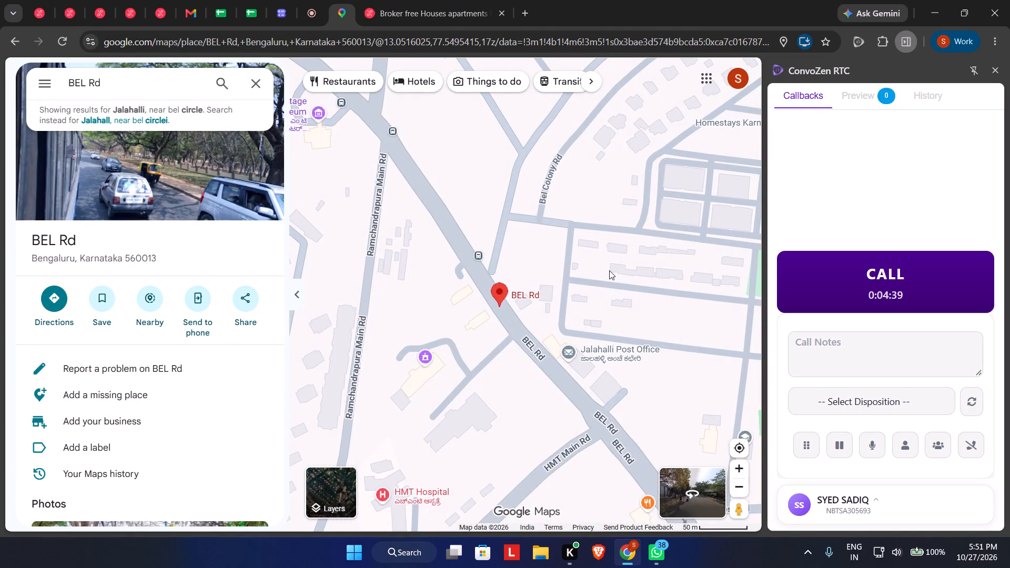
{"action": "scroll", "coordinate": [609, 270], "scroll_direction": "down", "scroll_amount": 4}
{"action": "scroll", "coordinate": [600, 307], "scroll_direction": "up", "scroll_amount": 4}
{"action": "scroll", "coordinate": [656, 320], "scroll_direction": "up", "scroll_amount": 1}
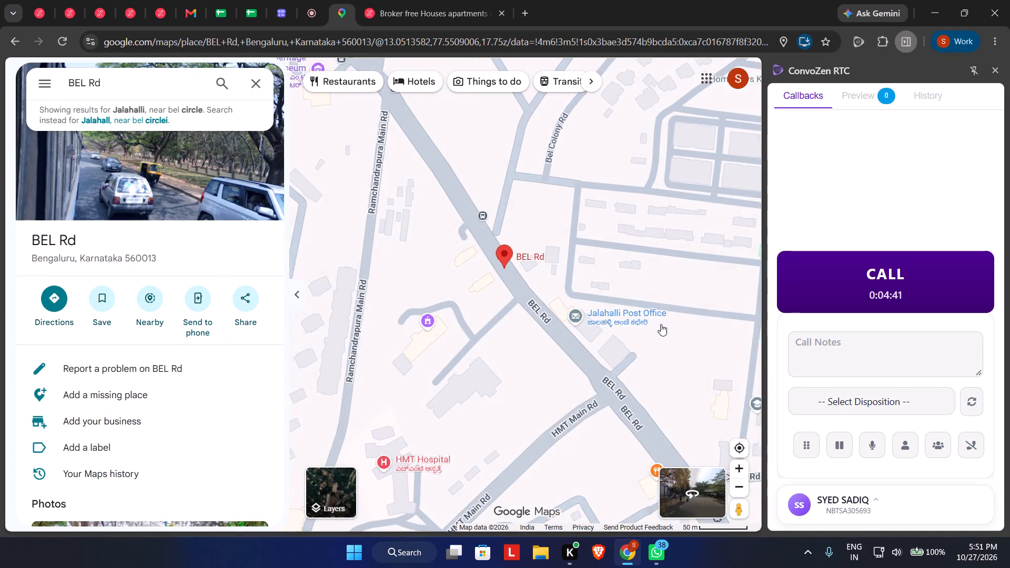
{"action": "scroll", "coordinate": [662, 326], "scroll_direction": "up", "scroll_amount": 1}
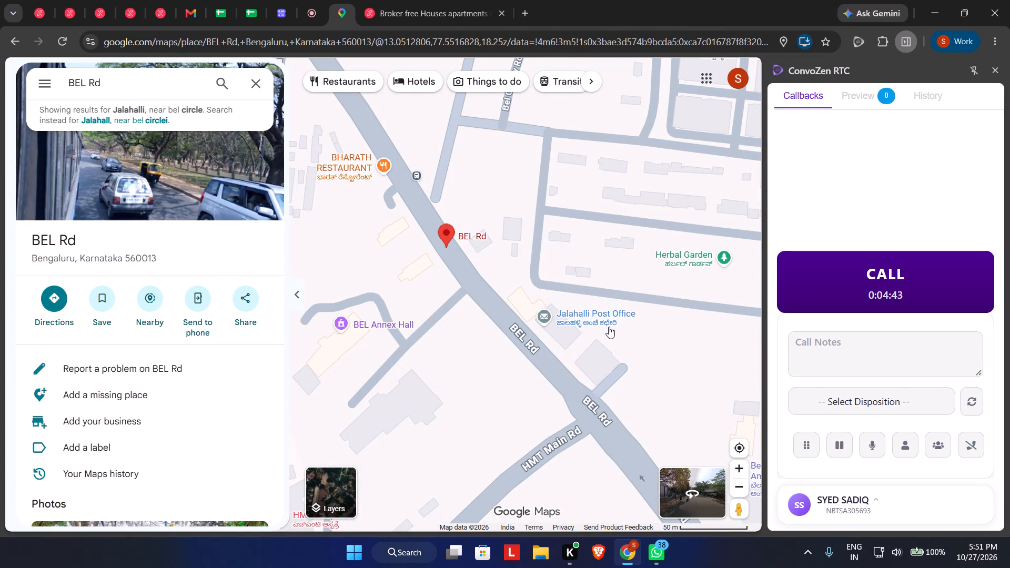
{"action": "scroll", "coordinate": [627, 349], "scroll_direction": "up", "scroll_amount": 1}
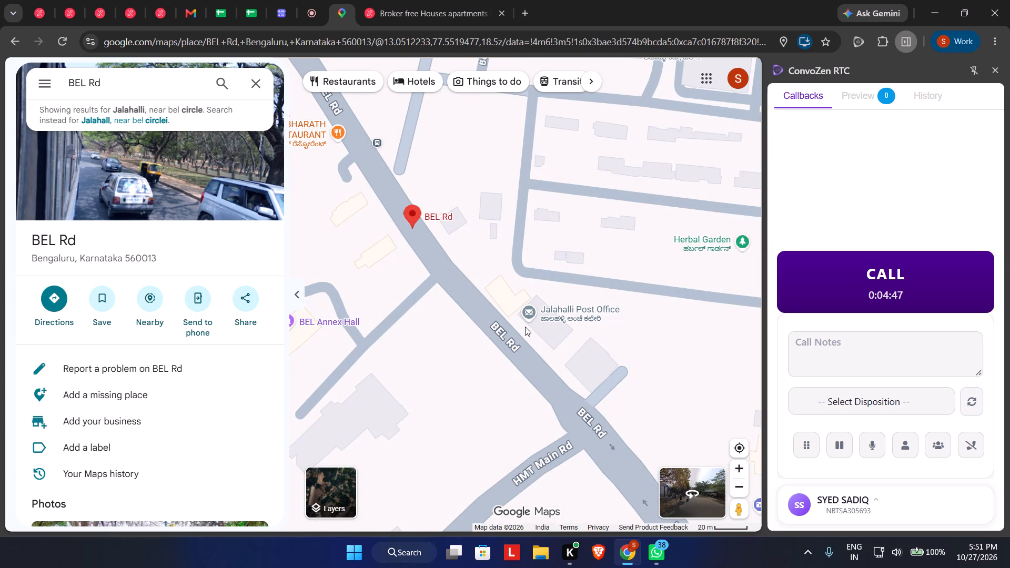
{"action": "scroll", "coordinate": [510, 322], "scroll_direction": "down", "scroll_amount": 2}
{"action": "scroll", "coordinate": [457, 309], "scroll_direction": "down", "scroll_amount": 3}
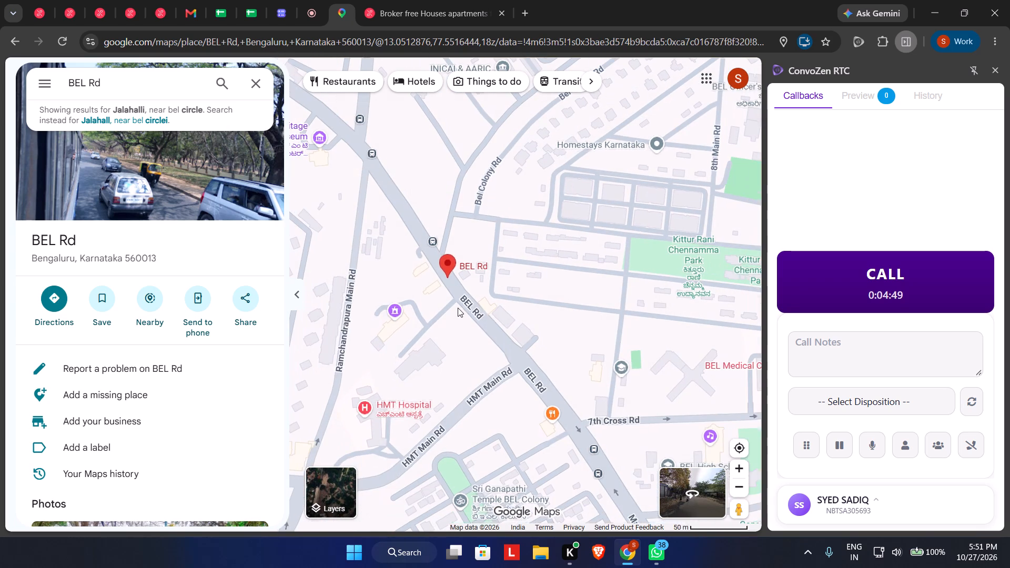
{"action": "scroll", "coordinate": [512, 313], "scroll_direction": "down", "scroll_amount": 2}
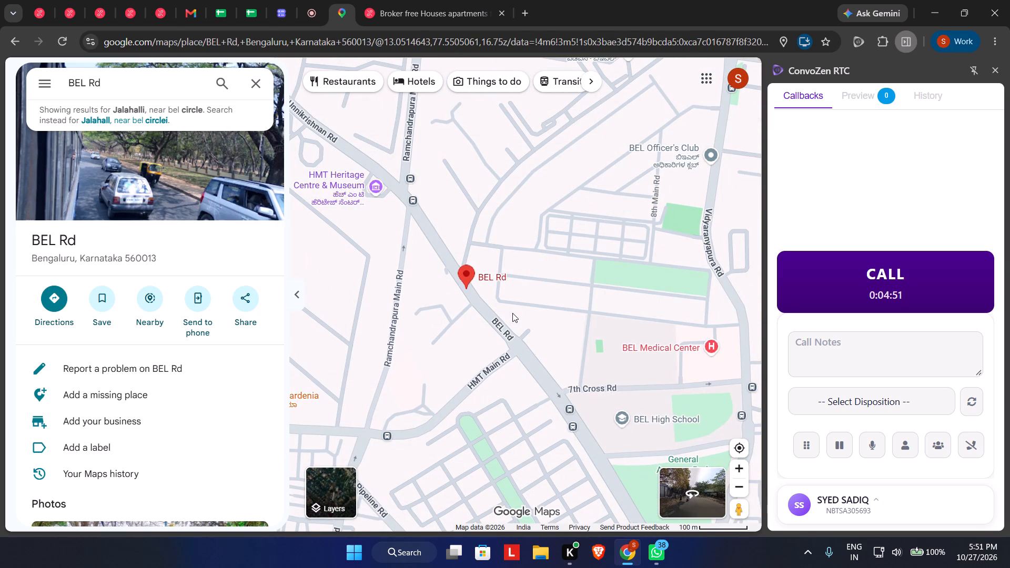
Trace BEL Rd southward on the map, past its Highway 75 junction and along MS Ramaiah Main Rd.
{"action": "left_click_drag", "start_coordinate": [599, 315], "coordinate": [575, 235]}
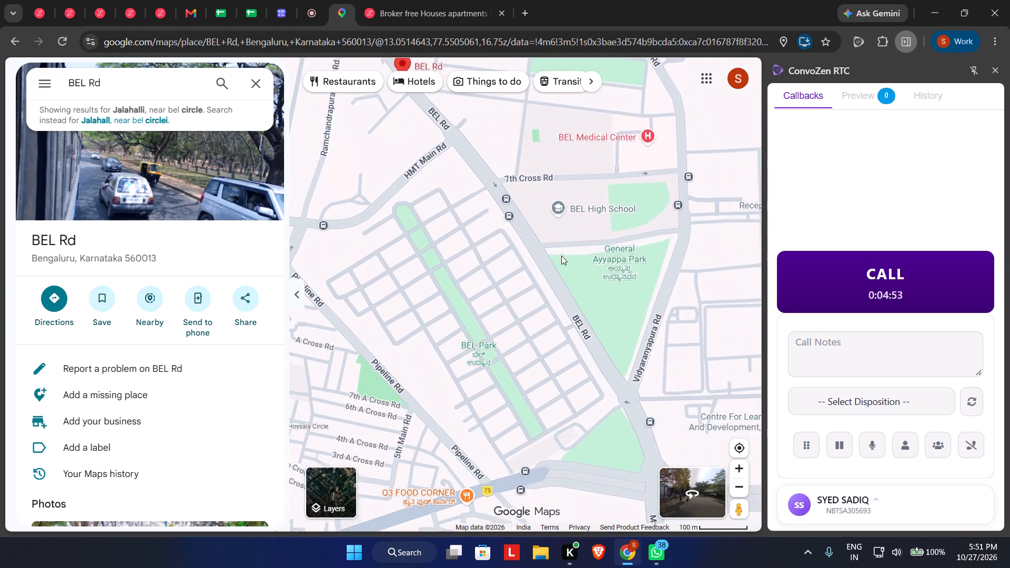
{"action": "scroll", "coordinate": [556, 262], "scroll_direction": "down", "scroll_amount": 5}
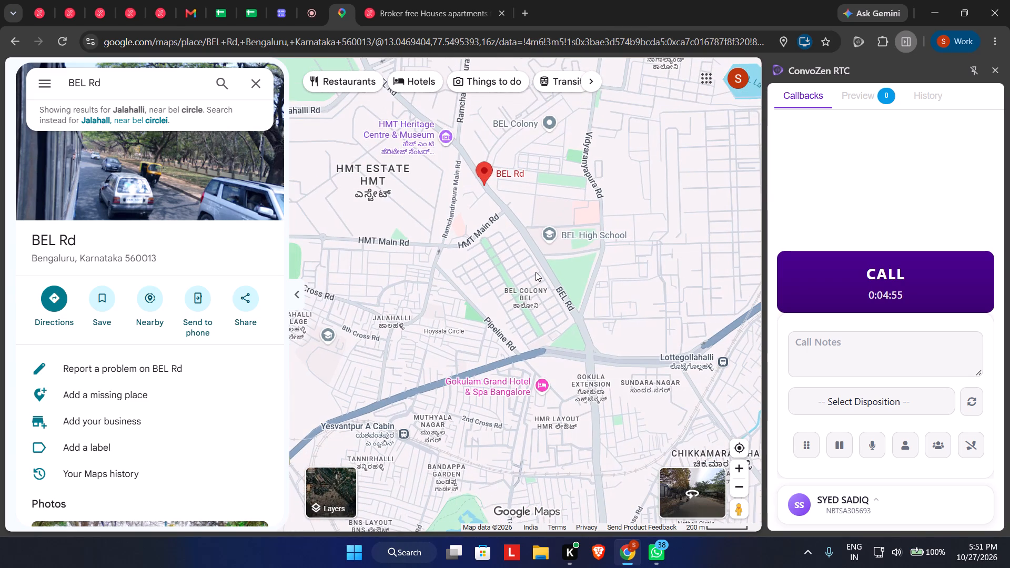
{"action": "scroll", "coordinate": [649, 380], "scroll_direction": "up", "scroll_amount": 4}
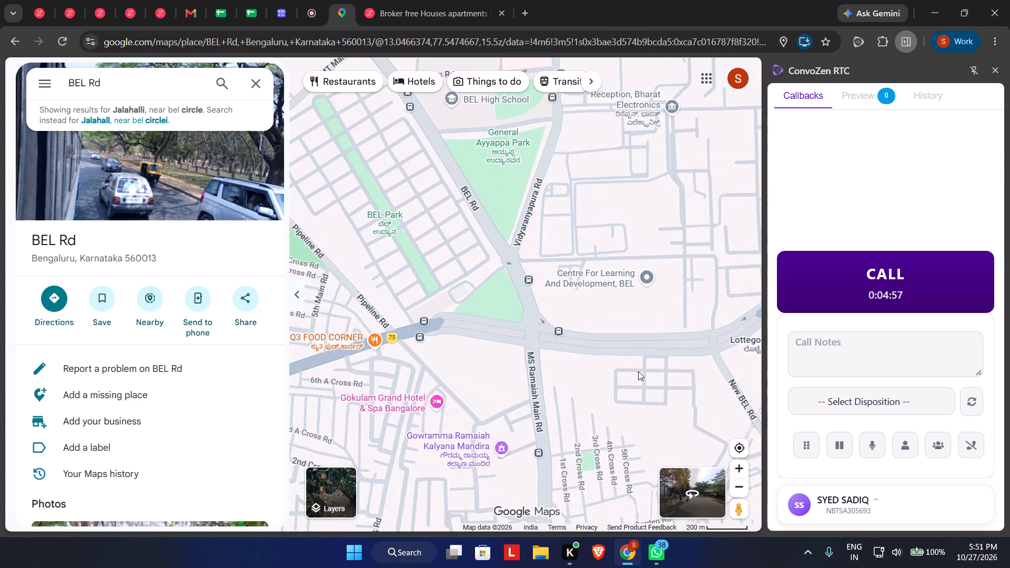
{"action": "scroll", "coordinate": [637, 370], "scroll_direction": "up", "scroll_amount": 1}
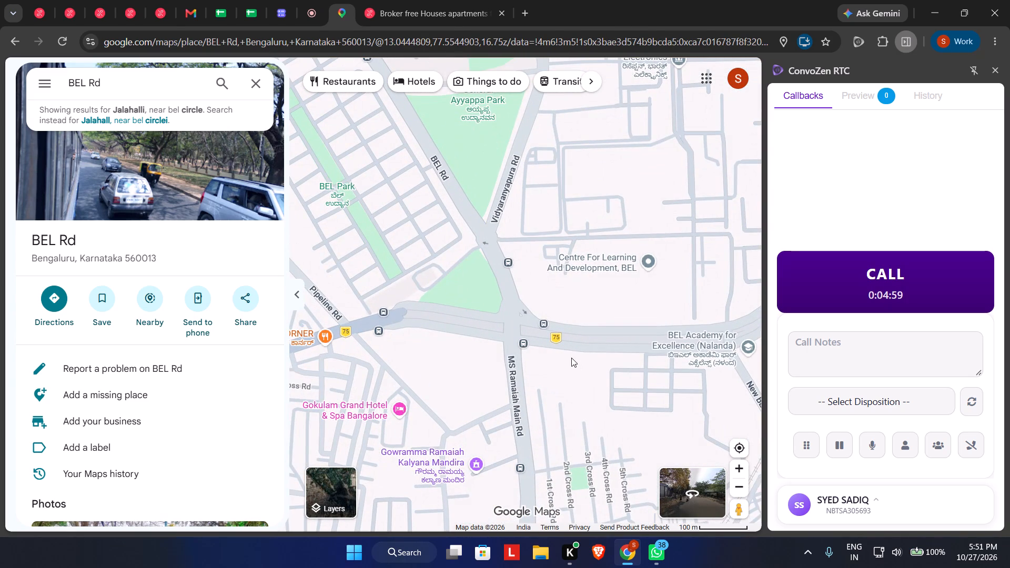
{"action": "left_click_drag", "start_coordinate": [565, 362], "coordinate": [597, 315]}
{"action": "left_click", "coordinate": [597, 315]}
{"action": "left_click_drag", "start_coordinate": [614, 376], "coordinate": [588, 307]}
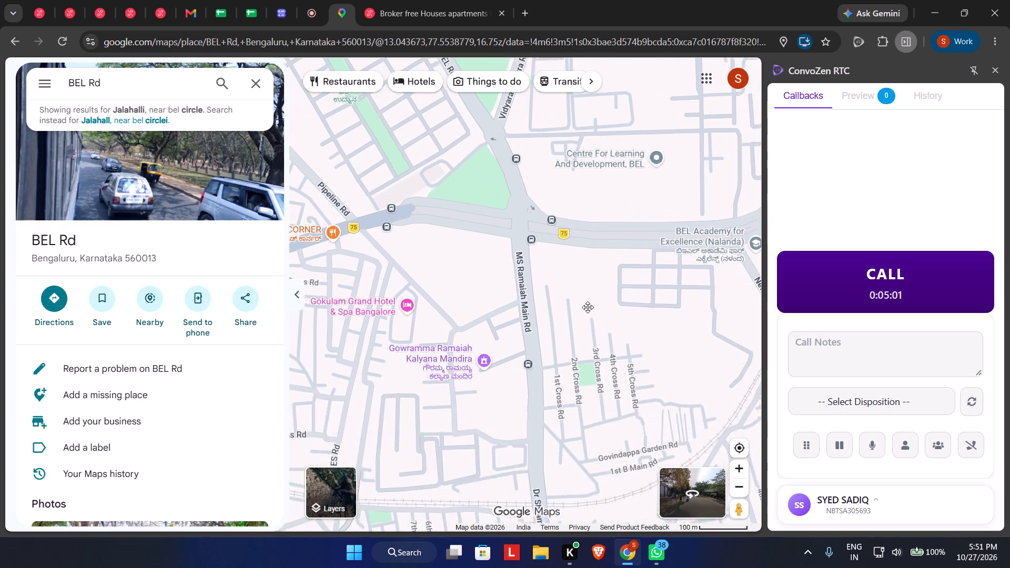
{"action": "left_click_drag", "start_coordinate": [588, 307], "coordinate": [588, 307]}
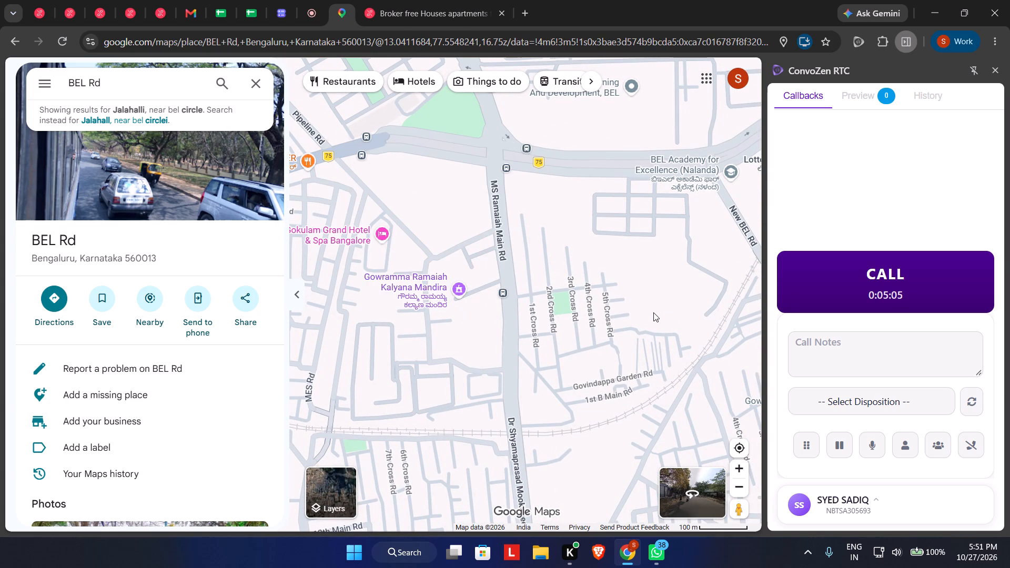
Examine the wider area around Jalahalli and Yeswanthpur on the map to place the shop's location.
{"action": "scroll", "coordinate": [544, 330], "scroll_direction": "down", "scroll_amount": 2}
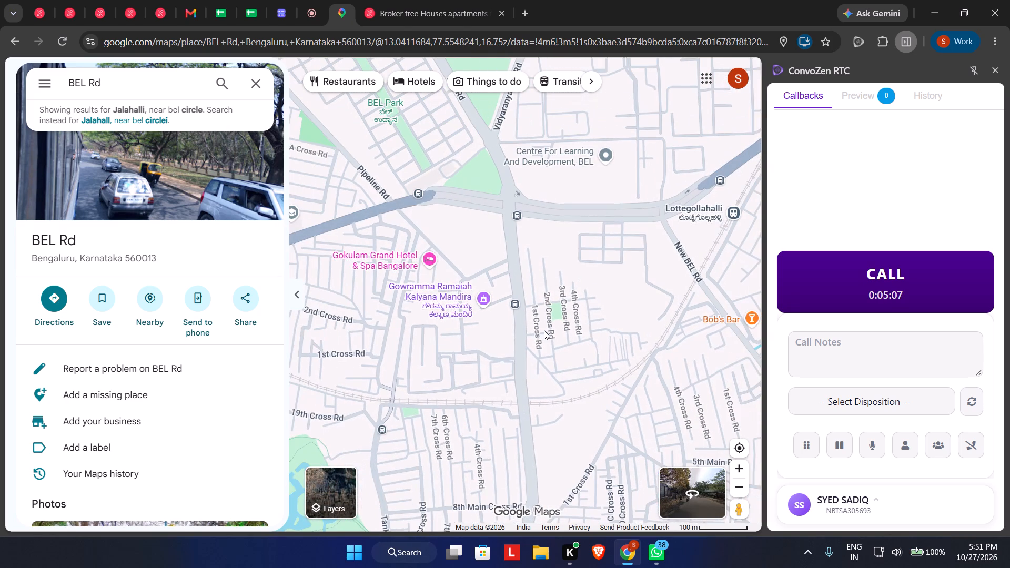
{"action": "scroll", "coordinate": [544, 330], "scroll_direction": "down", "scroll_amount": 5}
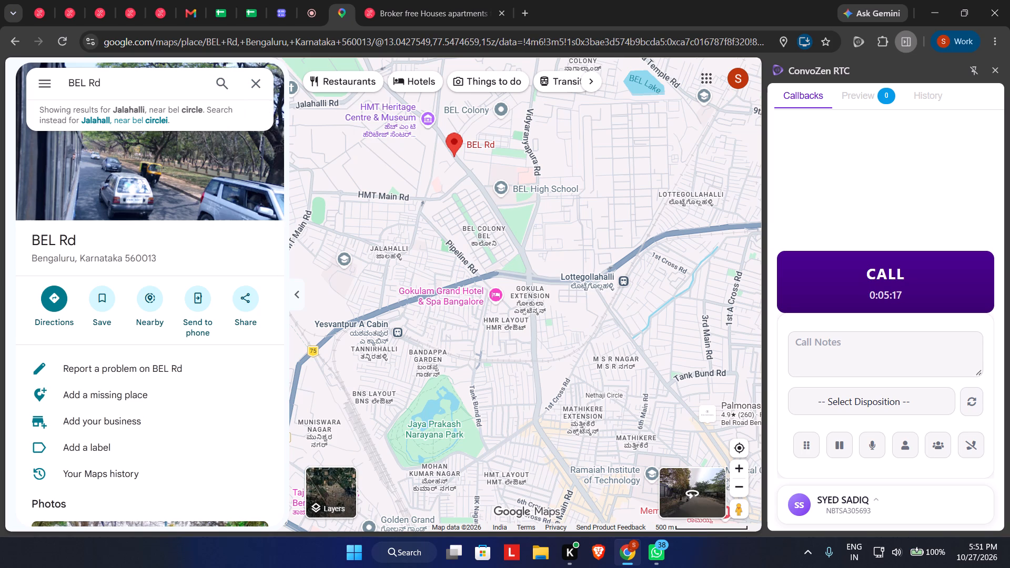
{"action": "scroll", "coordinate": [565, 219], "scroll_direction": "down", "scroll_amount": 2}
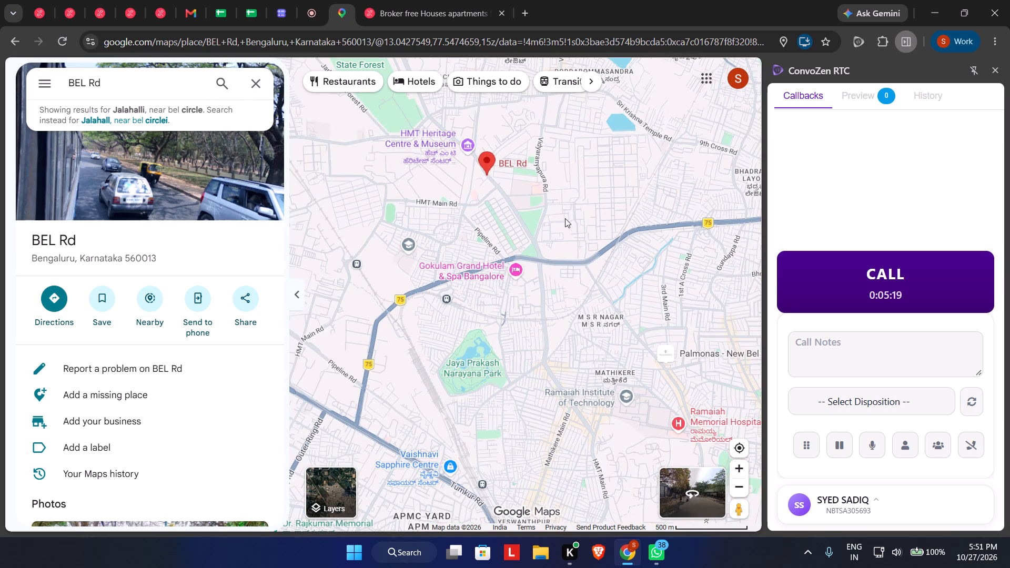
{"action": "scroll", "coordinate": [565, 218], "scroll_direction": "up", "scroll_amount": 1}
{"action": "scroll", "coordinate": [567, 220], "scroll_direction": "down", "scroll_amount": 4}
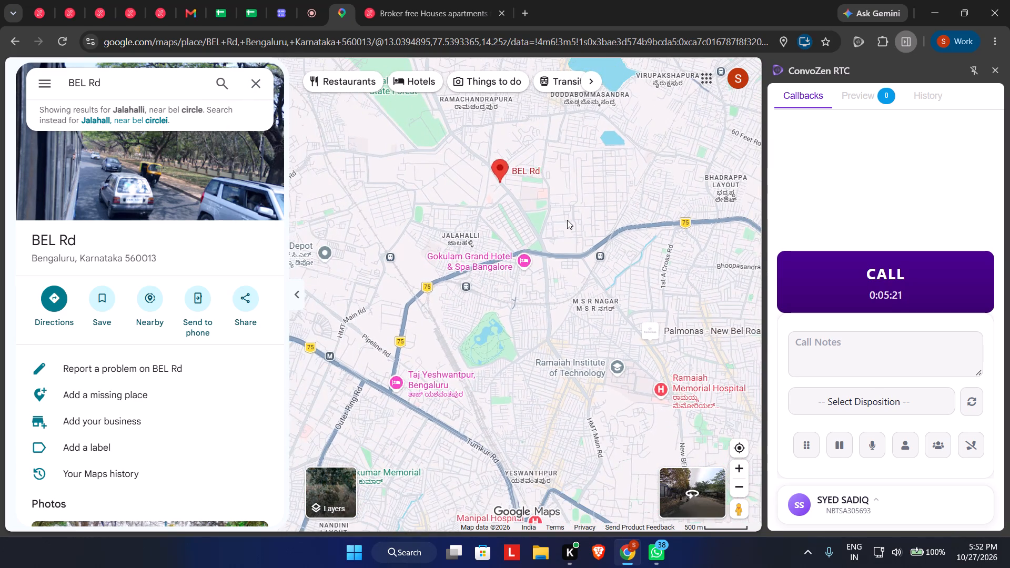
{"action": "scroll", "coordinate": [567, 220], "scroll_direction": "down", "scroll_amount": 3}
{"action": "scroll", "coordinate": [490, 267], "scroll_direction": "up", "scroll_amount": 2}
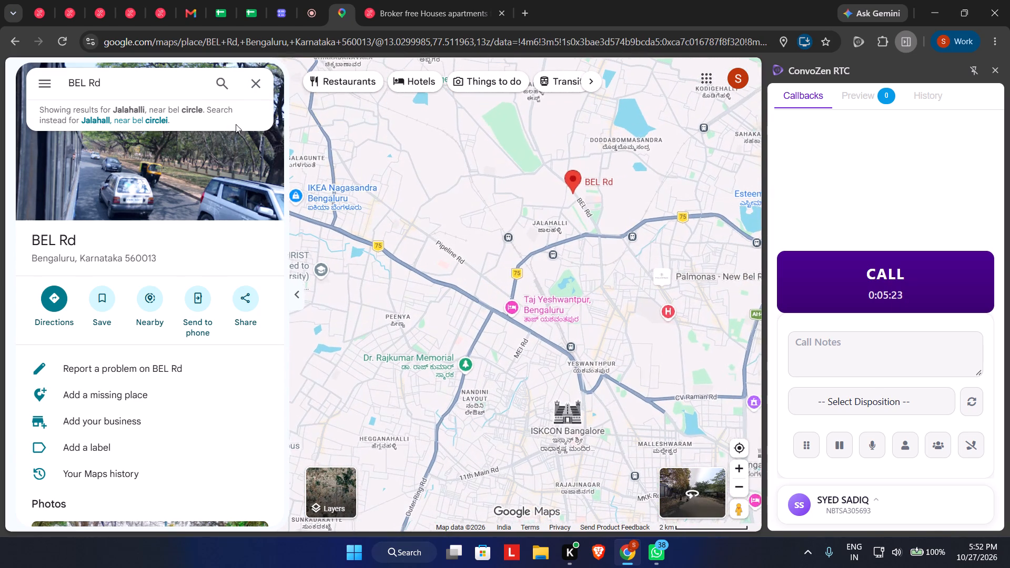
Search Google Maps for BEL Rd, st clarate school and open the St.Claret School result on MES Ring Road, Jalahalli Village.
{"action": "left_click", "coordinate": [171, 102]}
{"action": "left_click", "coordinate": [166, 80]}
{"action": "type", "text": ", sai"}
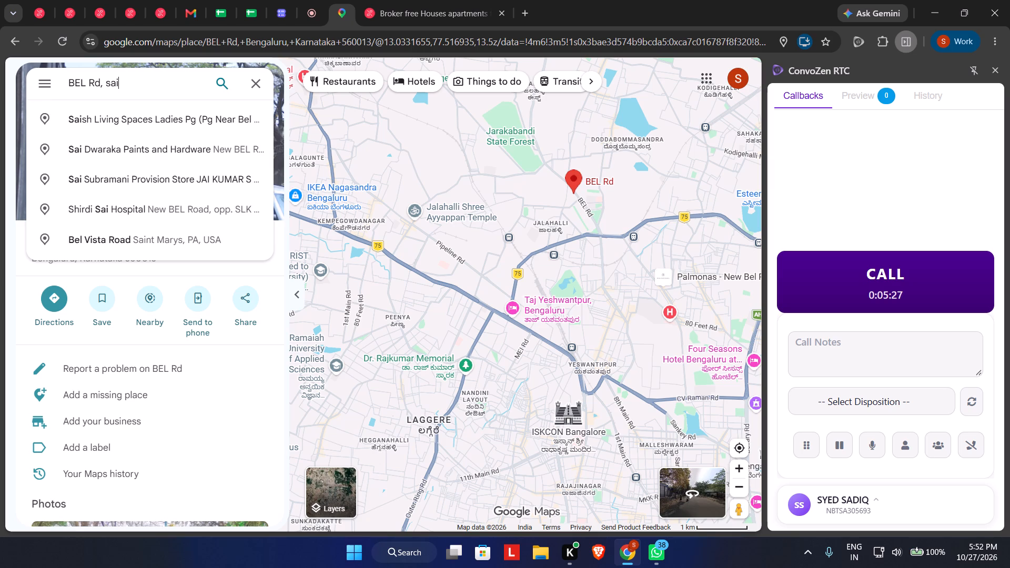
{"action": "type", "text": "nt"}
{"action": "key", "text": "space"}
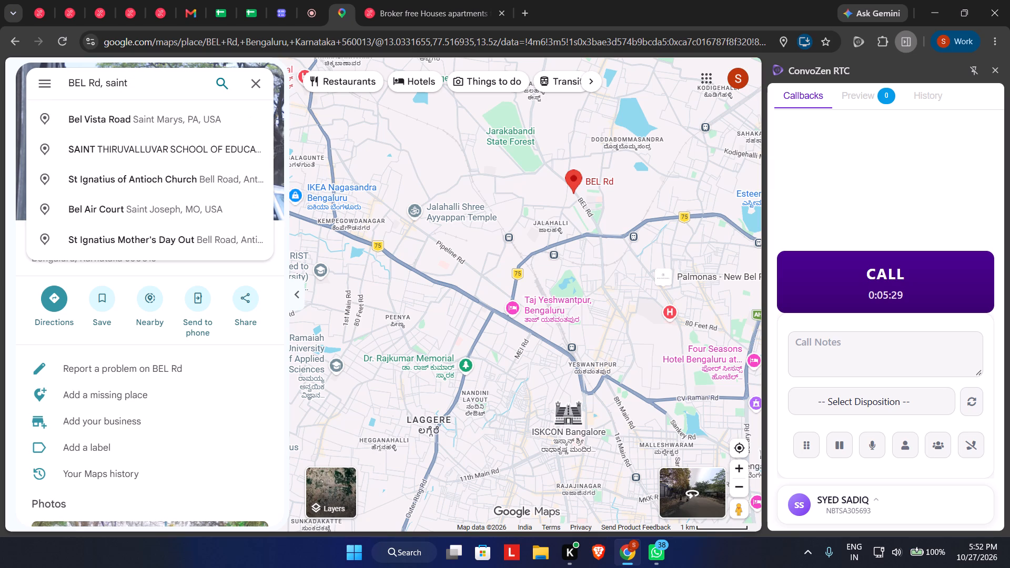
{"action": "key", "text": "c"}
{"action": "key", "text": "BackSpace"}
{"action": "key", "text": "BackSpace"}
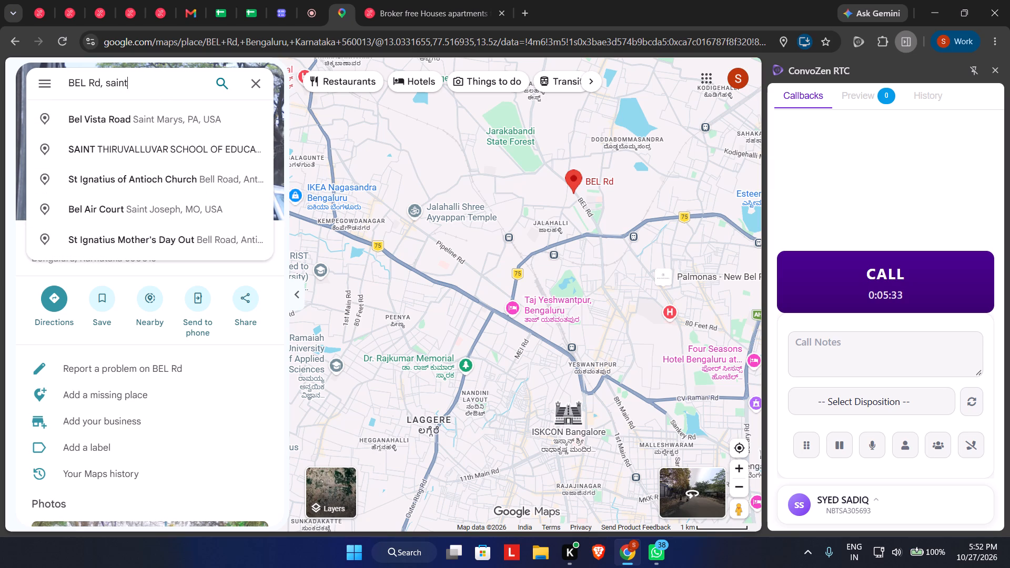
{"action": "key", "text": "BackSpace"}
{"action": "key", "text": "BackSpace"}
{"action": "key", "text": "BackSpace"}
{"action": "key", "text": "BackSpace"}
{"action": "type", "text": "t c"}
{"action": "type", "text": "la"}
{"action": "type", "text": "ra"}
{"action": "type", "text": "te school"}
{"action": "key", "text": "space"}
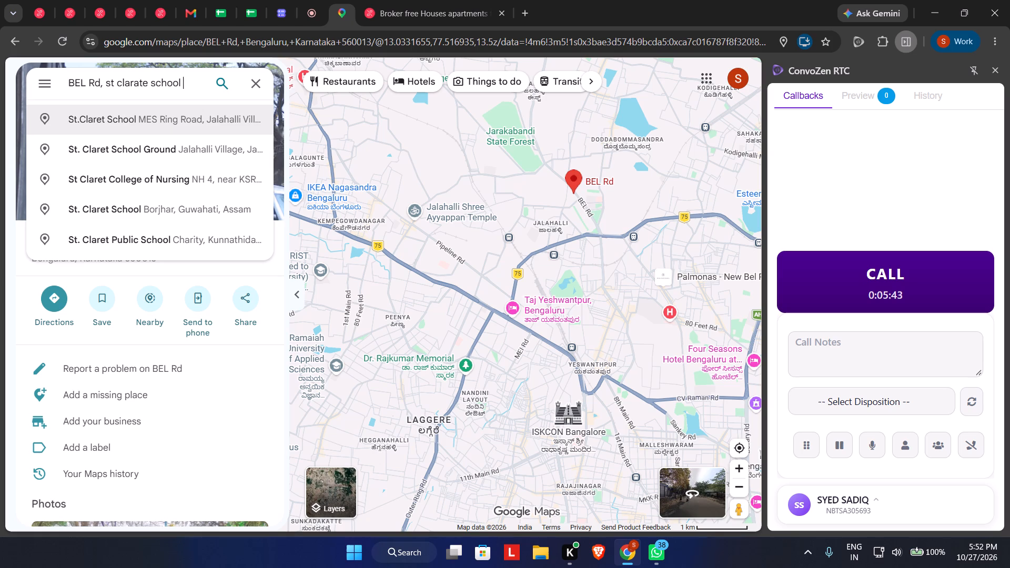
{"action": "left_click", "coordinate": [174, 115]}
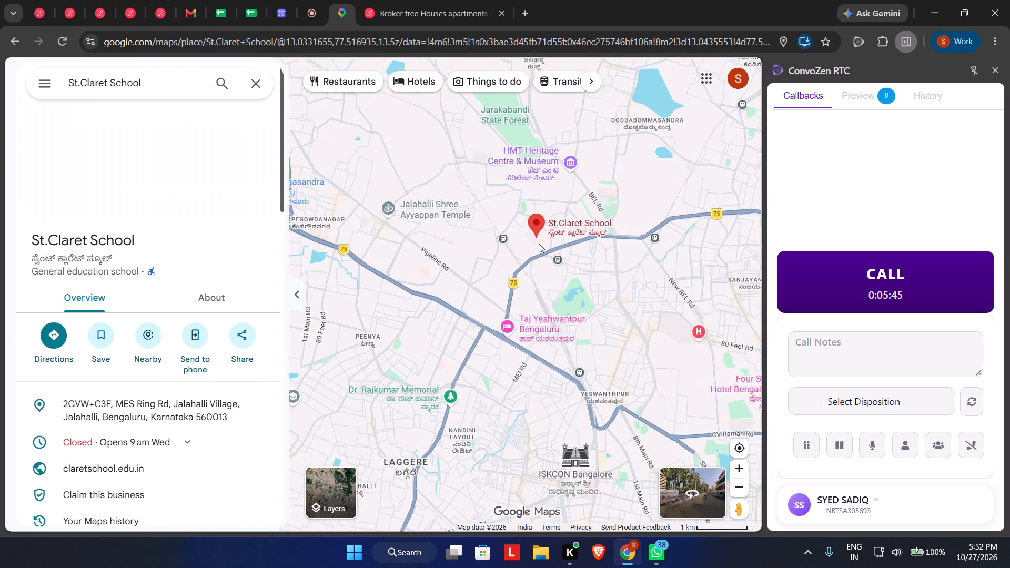
Copy the coordinates of the spot beside the St.Claret School marker.
{"action": "scroll", "coordinate": [617, 247], "scroll_direction": "up", "scroll_amount": 4}
{"action": "scroll", "coordinate": [546, 312], "scroll_direction": "up", "scroll_amount": 5}
{"action": "left_click_drag", "start_coordinate": [378, 286], "coordinate": [439, 342]}
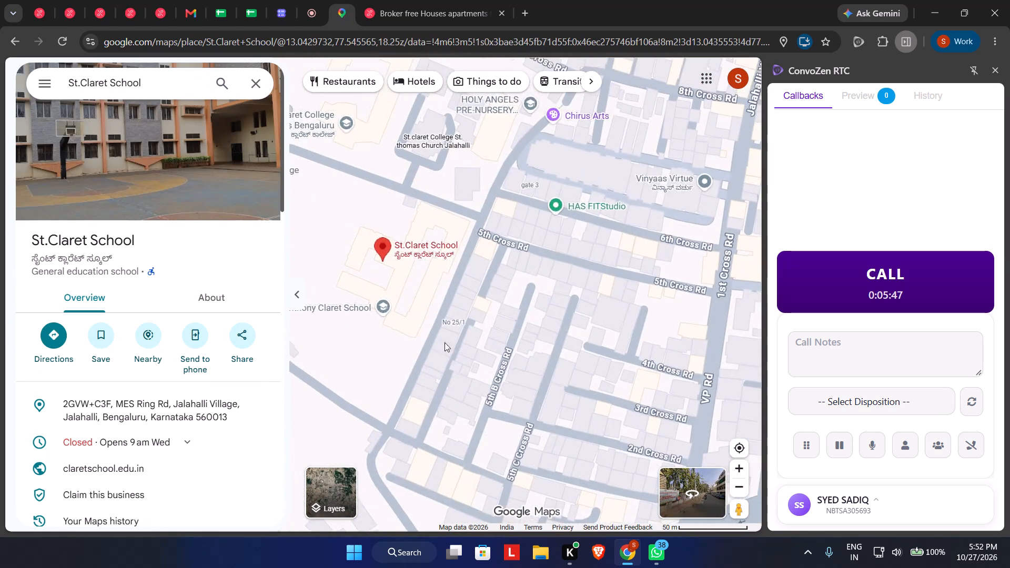
{"action": "scroll", "coordinate": [451, 341], "scroll_direction": "up", "scroll_amount": 6}
{"action": "left_click_drag", "start_coordinate": [372, 234], "coordinate": [507, 407]}
{"action": "scroll", "coordinate": [498, 378], "scroll_direction": "up", "scroll_amount": 5}
{"action": "left_click_drag", "start_coordinate": [423, 310], "coordinate": [520, 358]}
{"action": "scroll", "coordinate": [508, 357], "scroll_direction": "up", "scroll_amount": 3}
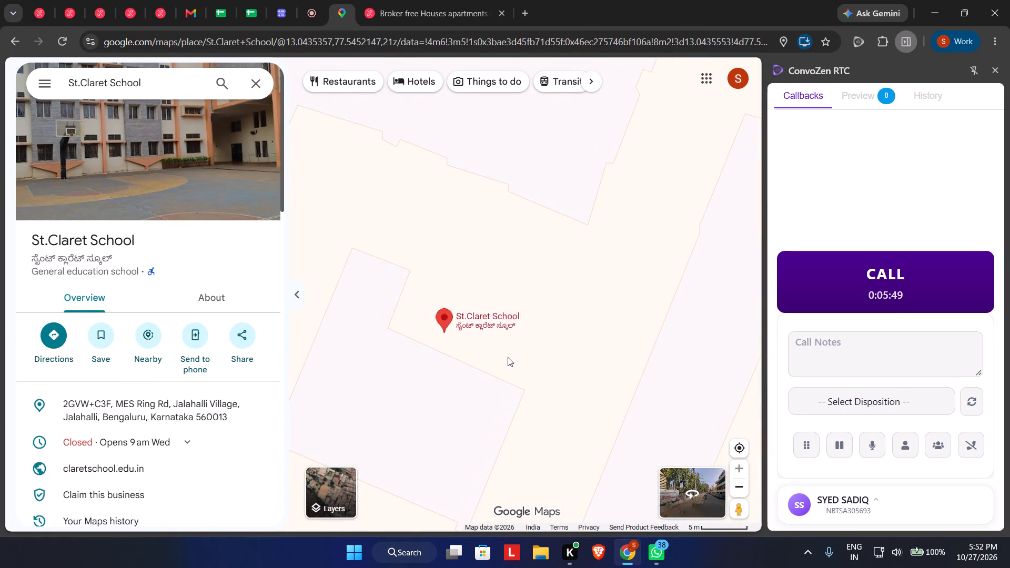
{"action": "scroll", "coordinate": [508, 357], "scroll_direction": "up", "scroll_amount": 3}
{"action": "right_click", "coordinate": [475, 316]}
{"action": "left_click", "coordinate": [516, 294]}
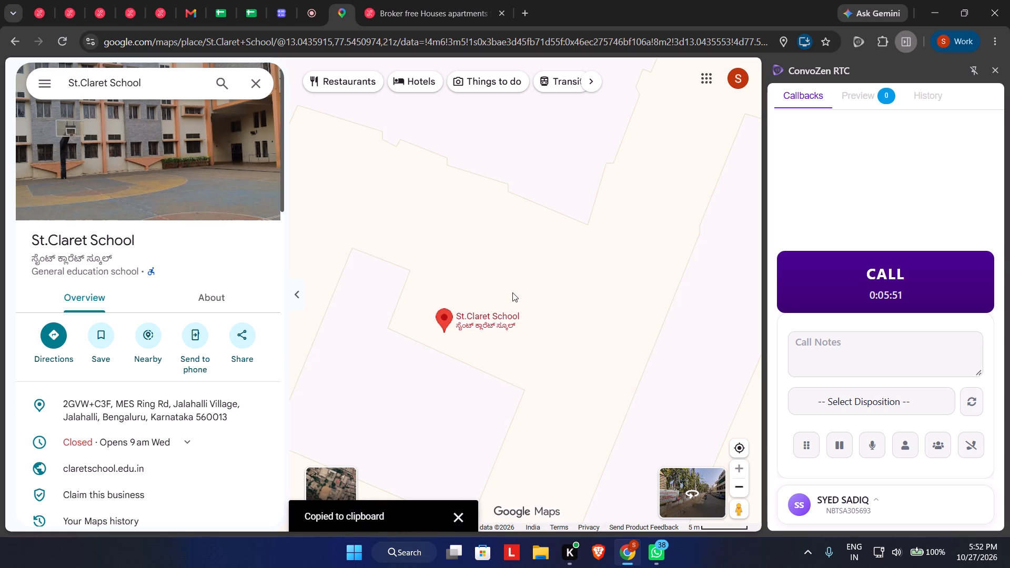
In the NoBroker listing's locality map, set the location to the copied St.Claret School coordinates, about 13.043571, 77.545191.
{"action": "left_click", "coordinate": [399, 0]}
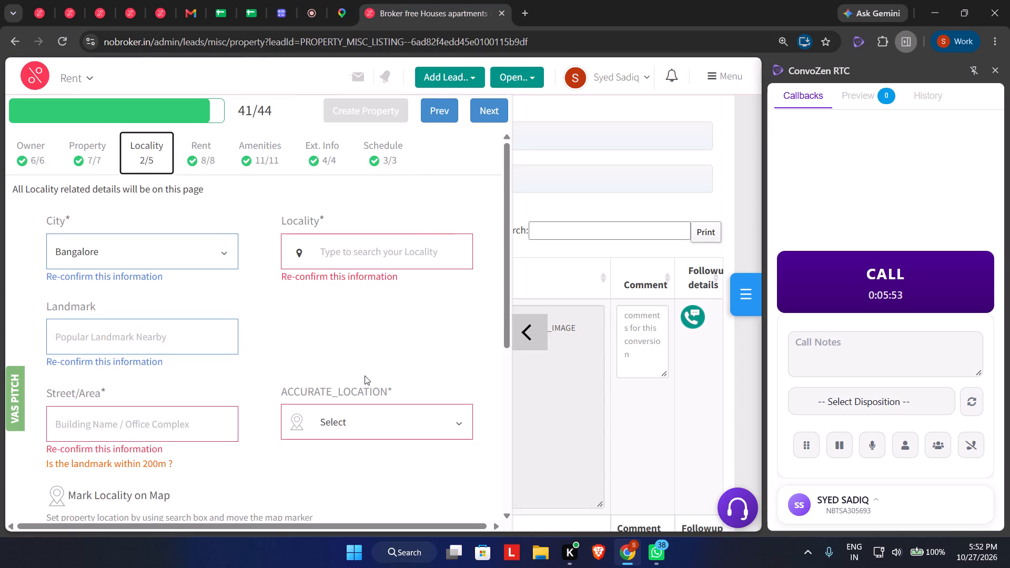
{"action": "left_click", "coordinate": [357, 256]}
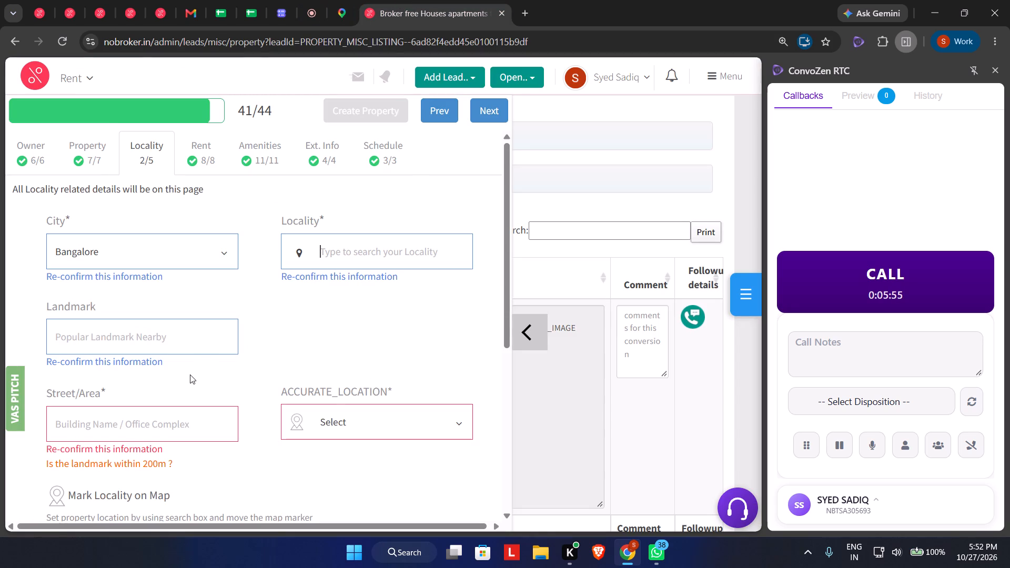
{"action": "scroll", "coordinate": [320, 409], "scroll_direction": "down", "scroll_amount": 4}
{"action": "left_click", "coordinate": [350, 294]}
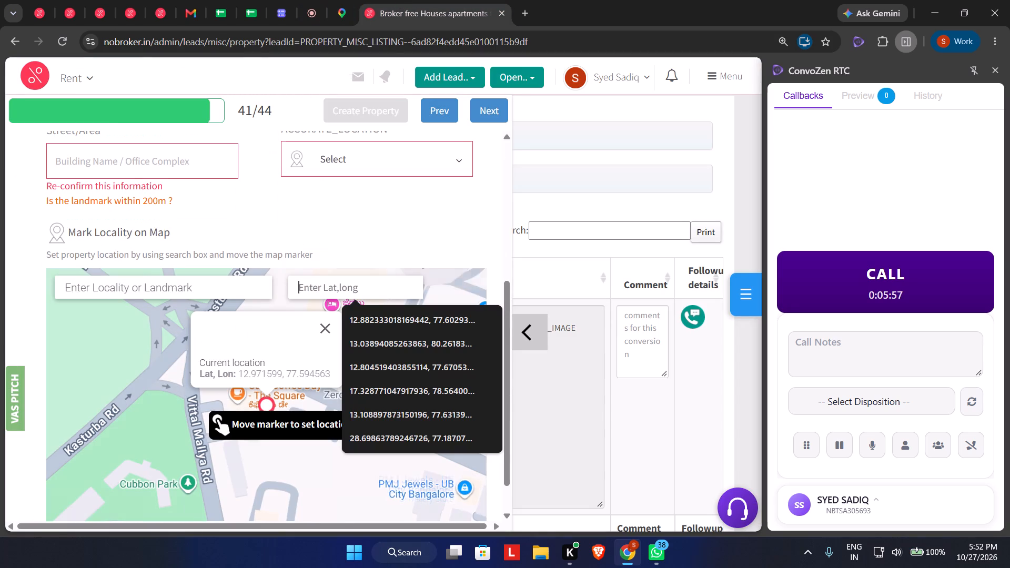
{"action": "key", "text": "ctrl+v"}
{"action": "left_click", "coordinate": [378, 209]}
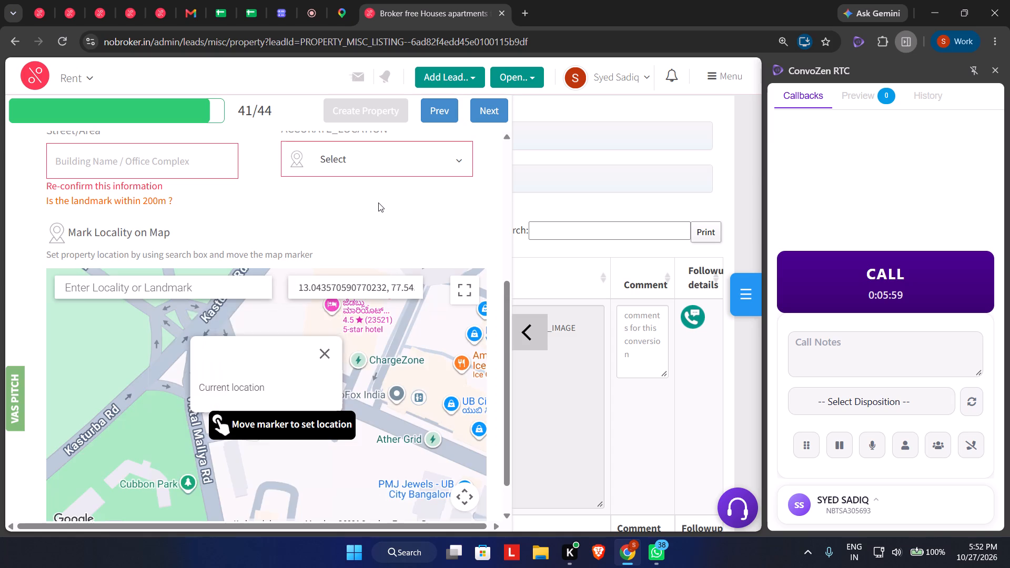
Check the streets around St.Claret School on Google Maps and set the listing's ACCURATE_LOCATION to Best Case.
{"action": "left_click", "coordinate": [348, 7]}
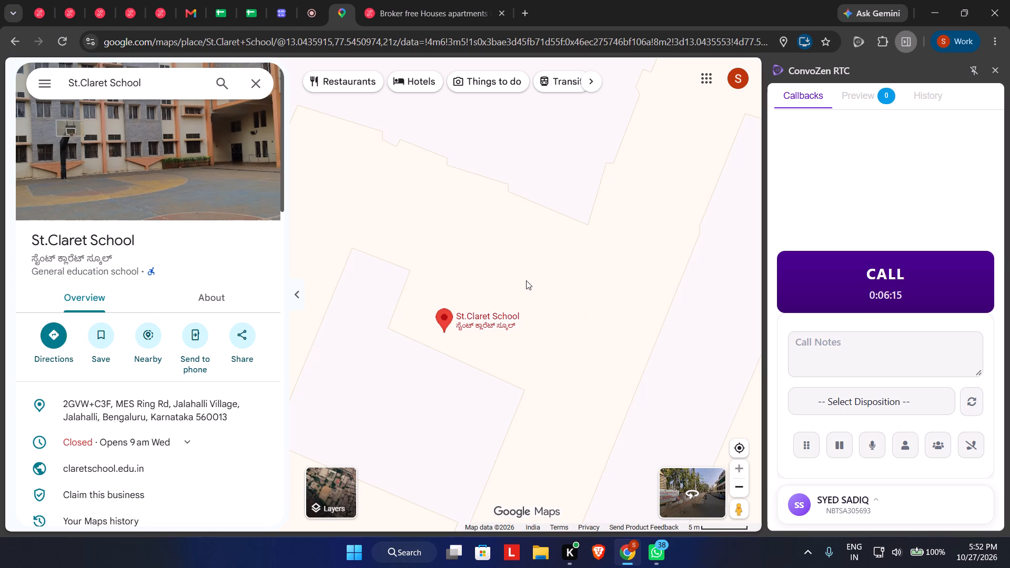
{"action": "scroll", "coordinate": [529, 284], "scroll_direction": "down", "scroll_amount": 13}
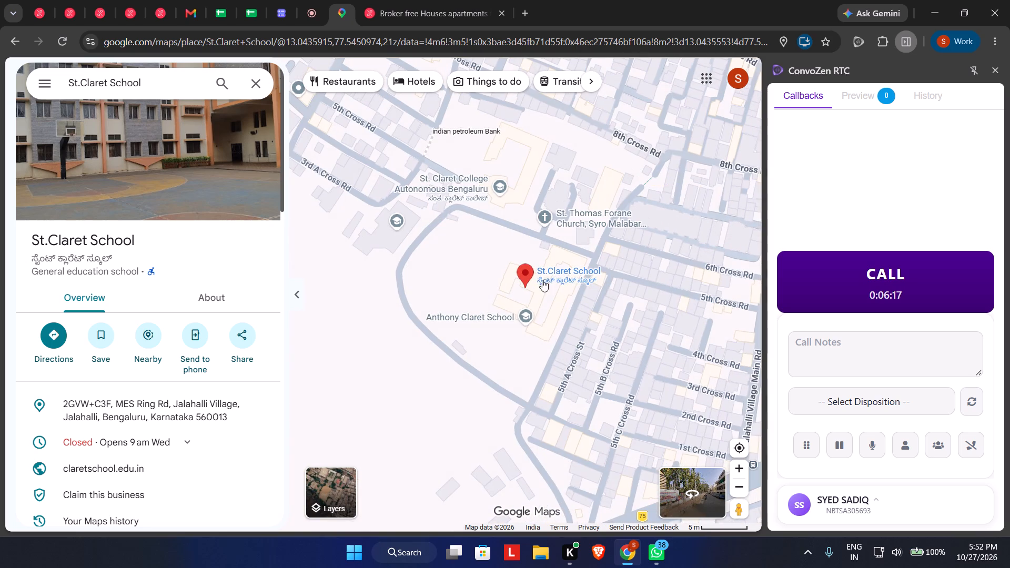
{"action": "left_click_drag", "start_coordinate": [636, 232], "coordinate": [643, 305]}
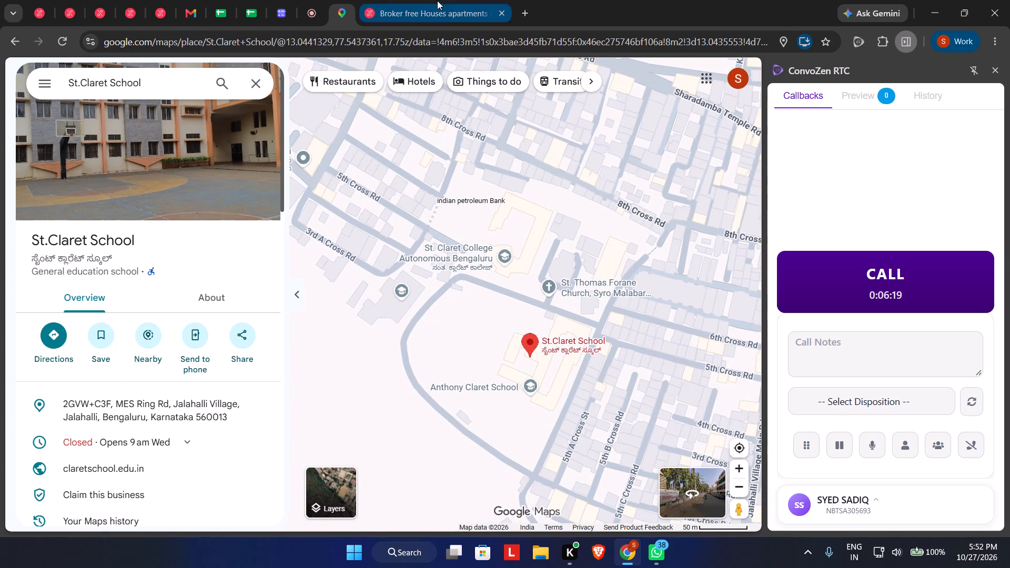
{"action": "left_click", "coordinate": [437, 1]}
{"action": "scroll", "coordinate": [320, 225], "scroll_direction": "up", "scroll_amount": 2}
{"action": "left_click", "coordinate": [367, 309]}
{"action": "left_click", "coordinate": [371, 300]}
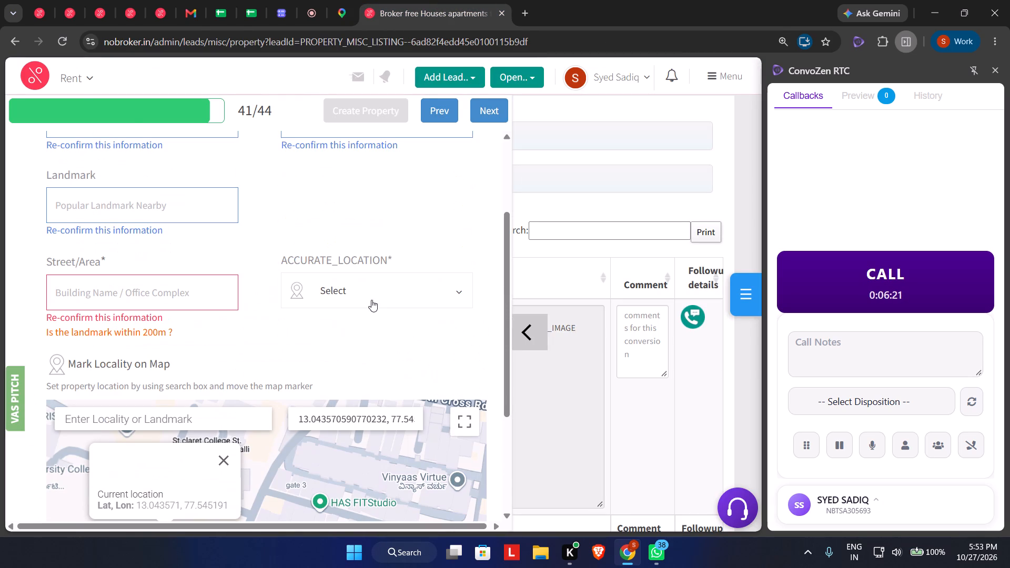
{"action": "left_click", "coordinate": [329, 394]}
{"action": "left_click", "coordinate": [307, 336]}
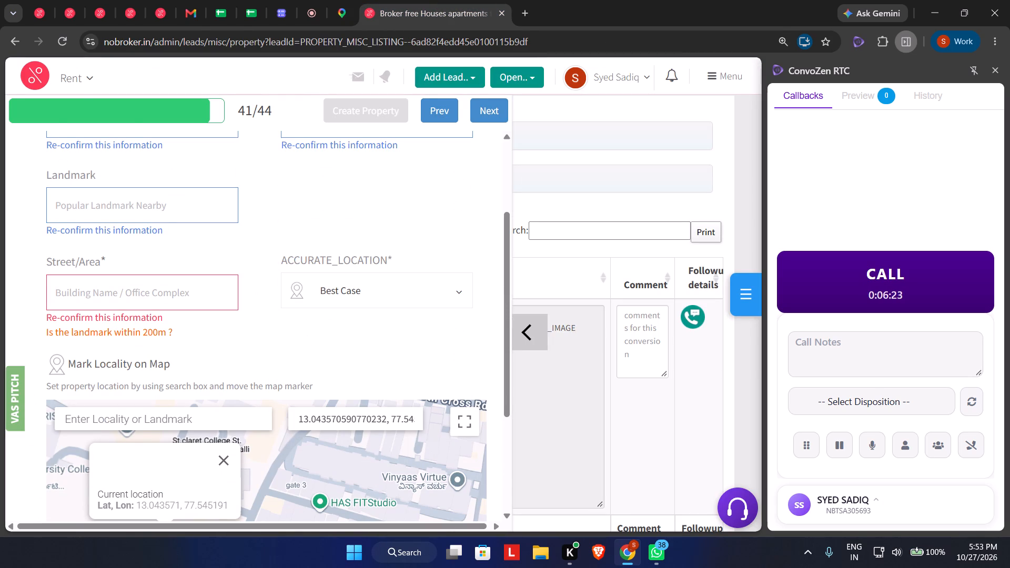
Enter jalahalli as the listing's locality.
{"action": "scroll", "coordinate": [154, 237], "scroll_direction": "up", "scroll_amount": 1}
{"action": "left_click", "coordinate": [366, 195]}
{"action": "type", "text": "jalaha"}
{"action": "type", "text": "lli"}
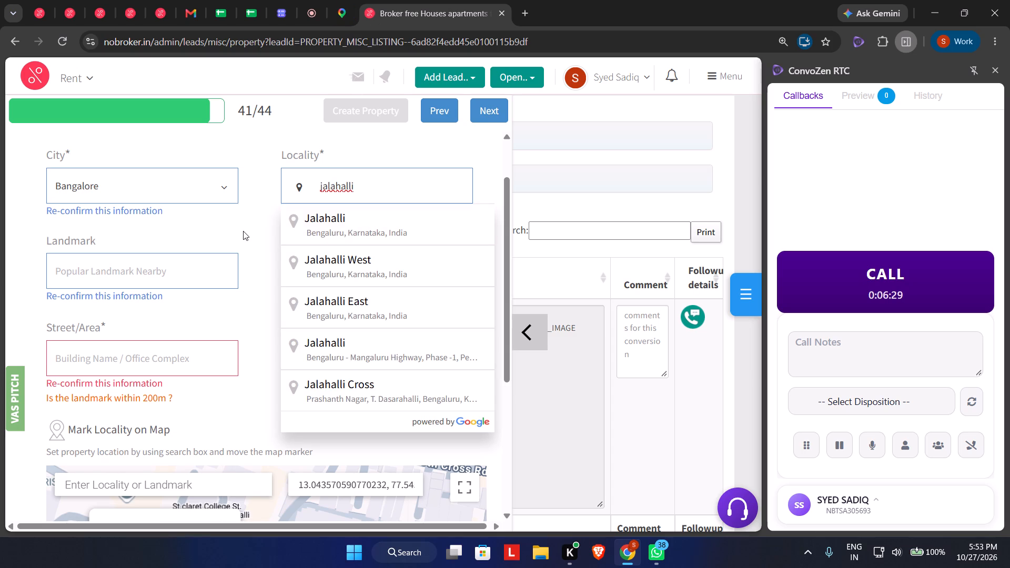
{"action": "left_click", "coordinate": [258, 230]}
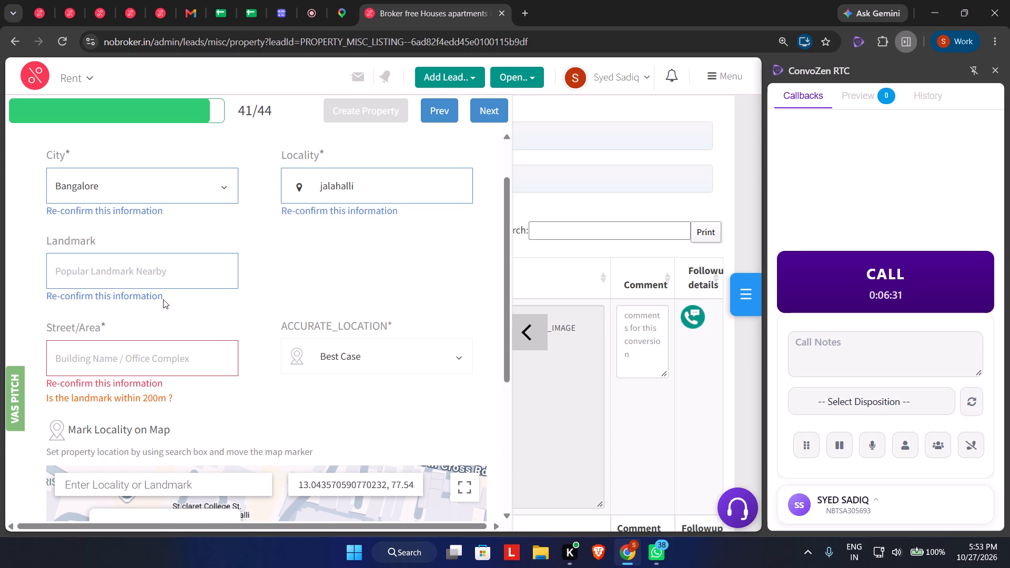
Open the St.Claret School place details on the listing's locality map and copy the school's name.
{"action": "scroll", "coordinate": [245, 338], "scroll_direction": "down", "scroll_amount": 1}
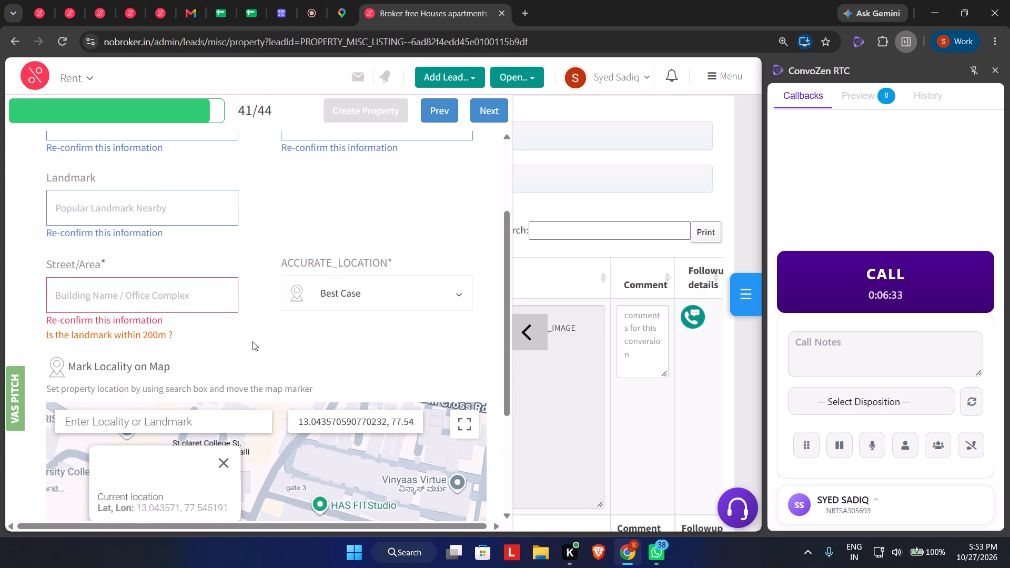
{"action": "scroll", "coordinate": [265, 362], "scroll_direction": "down", "scroll_amount": 1}
{"action": "left_click", "coordinate": [129, 476]}
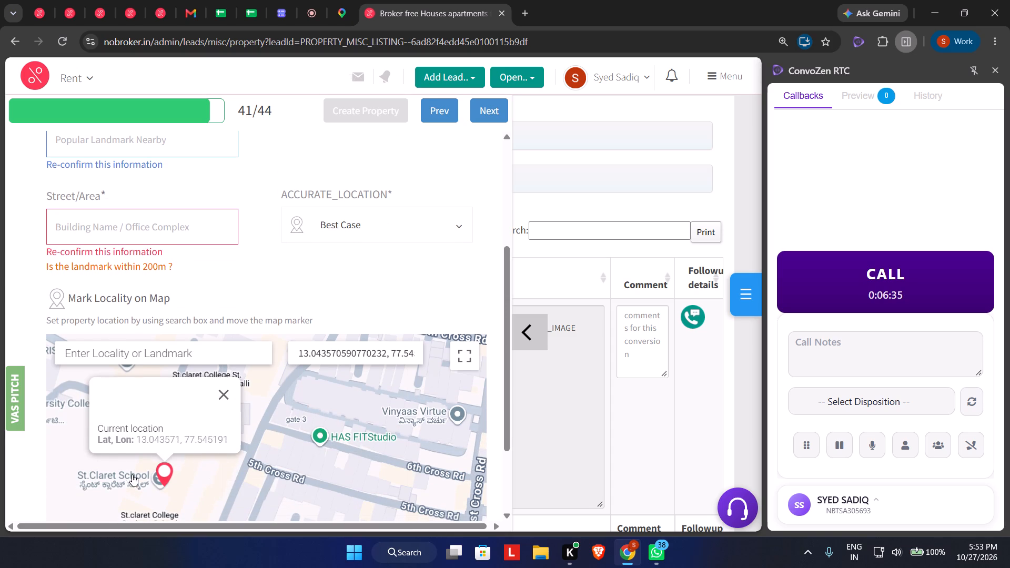
{"action": "scroll", "coordinate": [139, 474], "scroll_direction": "up", "scroll_amount": 2}
{"action": "scroll", "coordinate": [200, 431], "scroll_direction": "down", "scroll_amount": 3}
{"action": "left_click", "coordinate": [140, 433]}
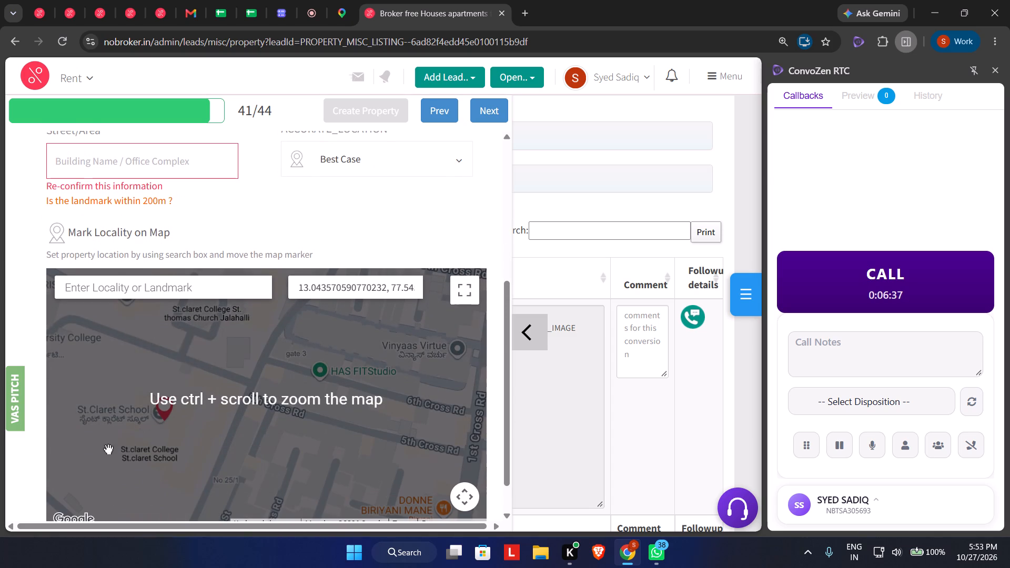
{"action": "scroll", "coordinate": [115, 444], "scroll_direction": "up", "scroll_amount": 3, "text": "ctrl"}
{"action": "left_click_drag", "start_coordinate": [156, 419], "coordinate": [257, 452], "text": "ctrl"}
{"action": "scroll", "coordinate": [258, 435], "scroll_direction": "down", "scroll_amount": 1, "text": "ctrl"}
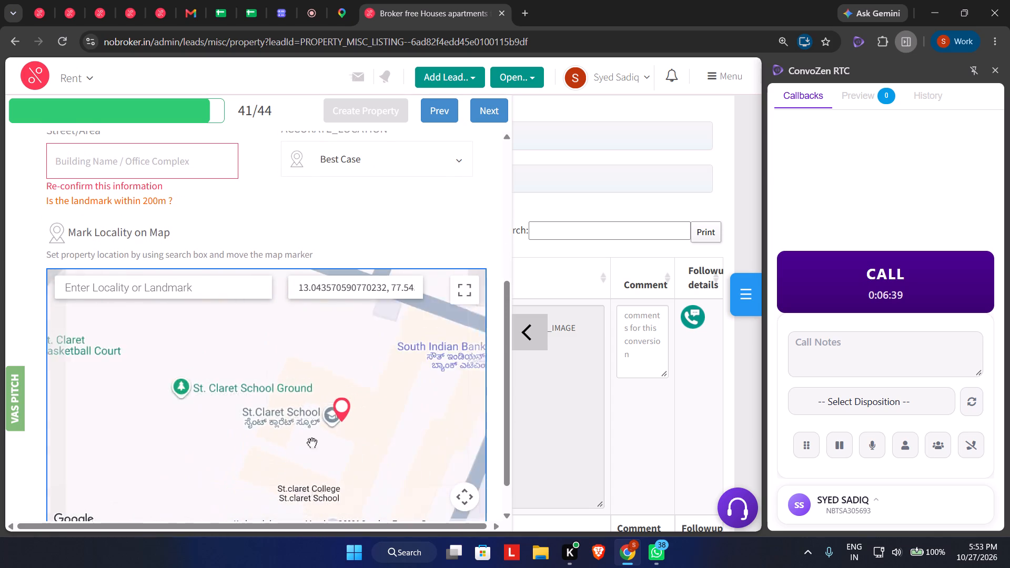
{"action": "scroll", "coordinate": [316, 446], "scroll_direction": "up", "scroll_amount": 5, "text": "ctrl"}
{"action": "left_click", "coordinate": [339, 367], "text": "ctrl"}
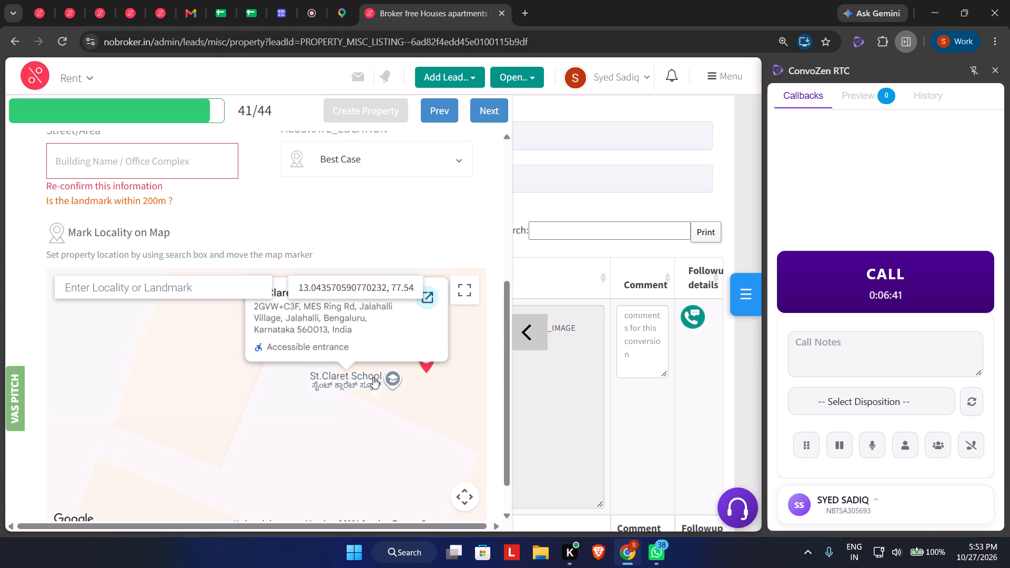
{"action": "left_click_drag", "start_coordinate": [246, 326], "coordinate": [336, 328]}
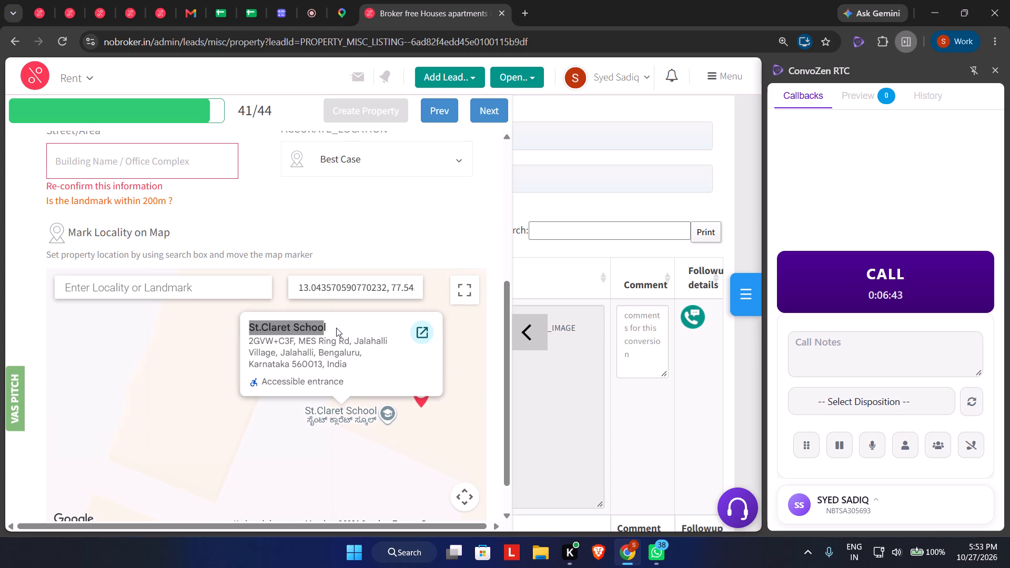
{"action": "key", "text": "ctrl+c"}
Enter St.Claret School as the listing's landmark.
{"action": "left_click", "coordinate": [143, 153]}
{"action": "scroll", "coordinate": [157, 212], "scroll_direction": "up", "scroll_amount": 2}
{"action": "scroll", "coordinate": [24, 204], "scroll_direction": "up", "scroll_amount": 2}
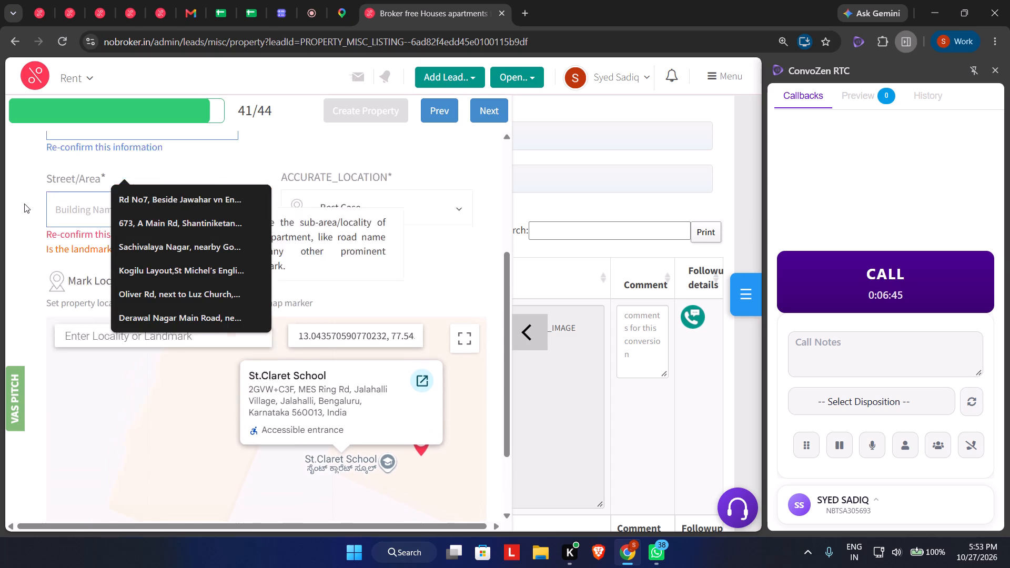
{"action": "left_click", "coordinate": [88, 218]}
{"action": "key", "text": "ctrl+v"}
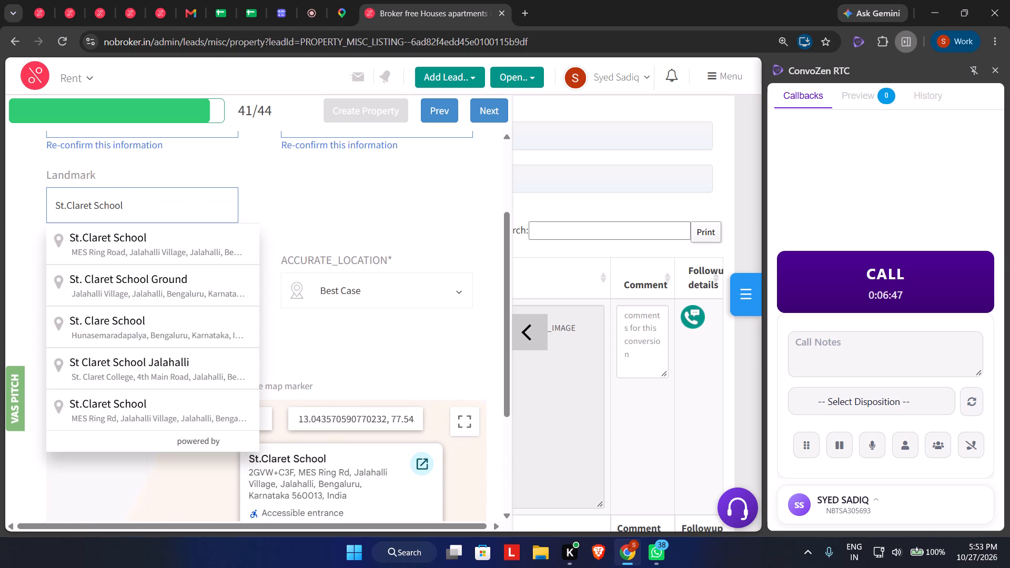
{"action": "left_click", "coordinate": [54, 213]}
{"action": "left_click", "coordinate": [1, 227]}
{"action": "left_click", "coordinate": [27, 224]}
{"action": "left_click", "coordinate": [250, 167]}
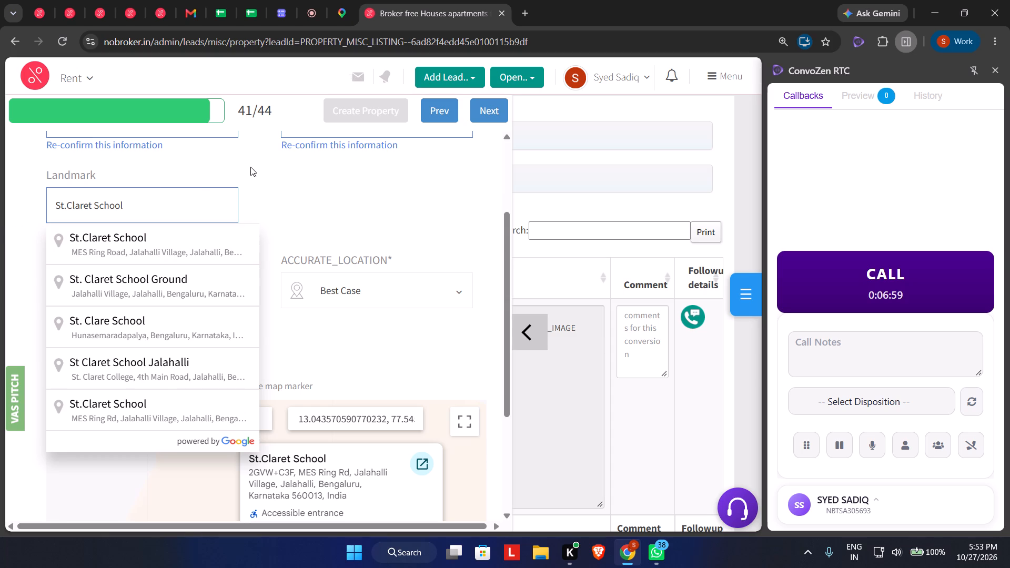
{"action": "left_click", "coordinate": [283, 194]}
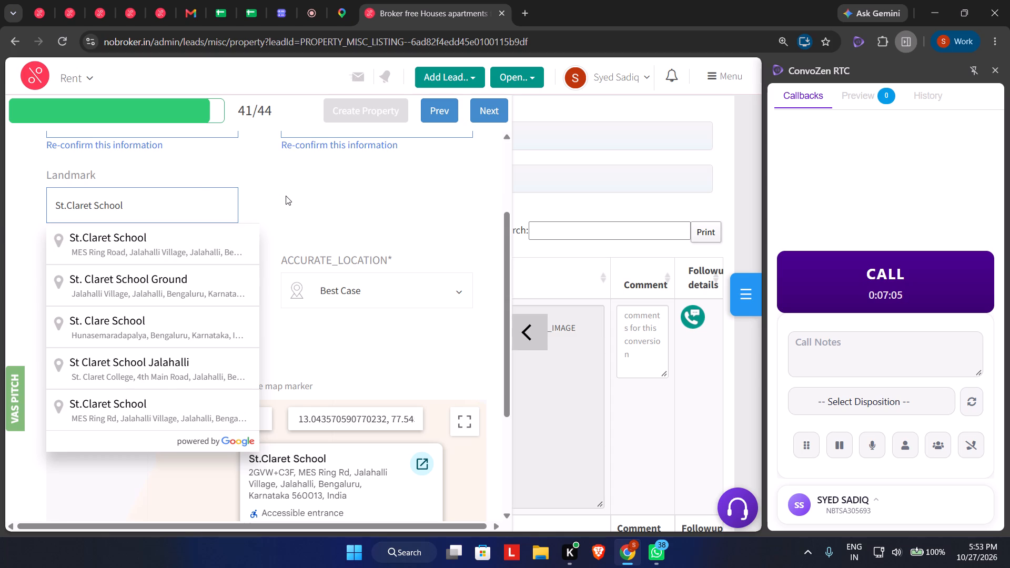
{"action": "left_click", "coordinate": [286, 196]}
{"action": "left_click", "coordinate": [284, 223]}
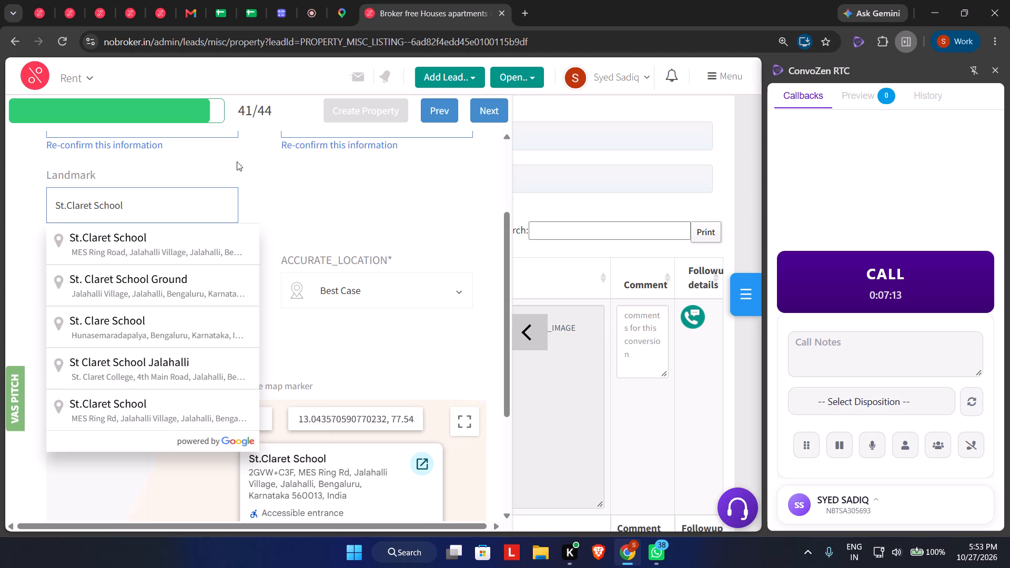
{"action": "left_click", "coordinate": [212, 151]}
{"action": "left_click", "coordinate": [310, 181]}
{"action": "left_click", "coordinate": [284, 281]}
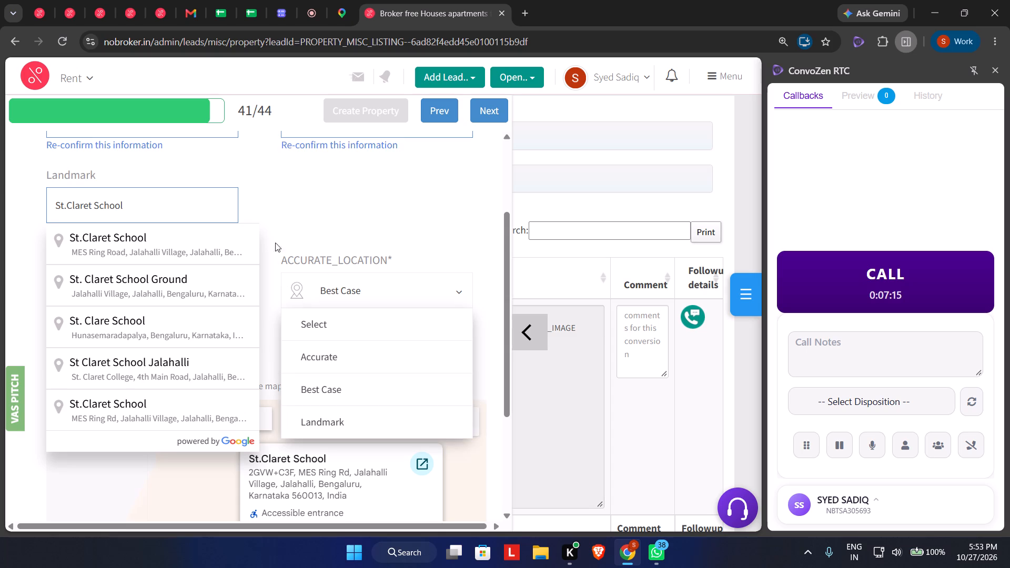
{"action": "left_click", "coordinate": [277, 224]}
Choose the suggested St.Claret School on MES Ring Road, Jalahalli Village as the listing's landmark.
{"action": "left_click", "coordinate": [74, 238]}
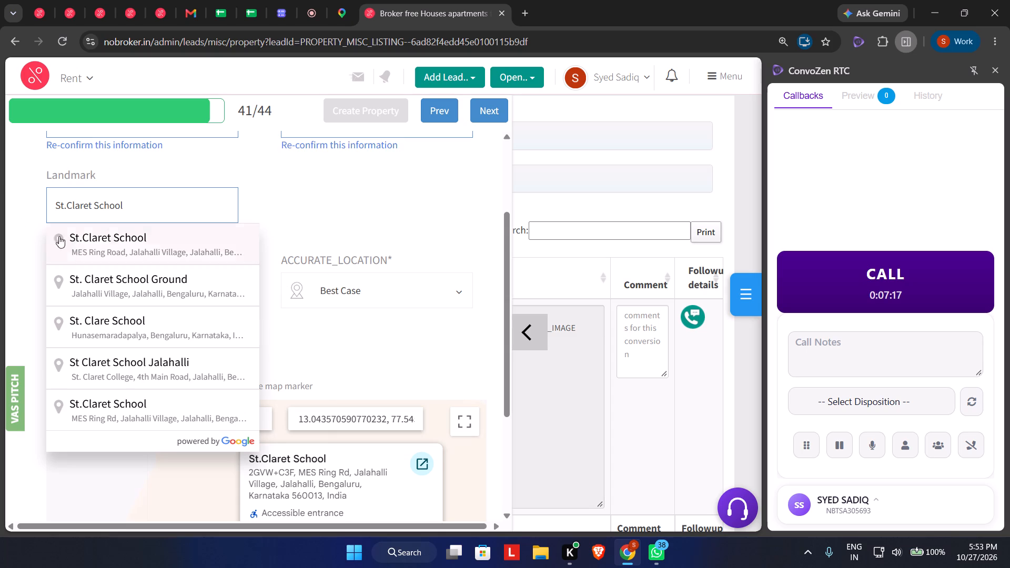
Check the Closing call section of the Outbound Call script 1 (Training) spreadsheet and return to the listing.
{"action": "left_click", "coordinate": [108, 290]}
{"action": "scroll", "coordinate": [243, 230], "scroll_direction": "down", "scroll_amount": 2}
{"action": "scroll", "coordinate": [305, 181], "scroll_direction": "up", "scroll_amount": 4}
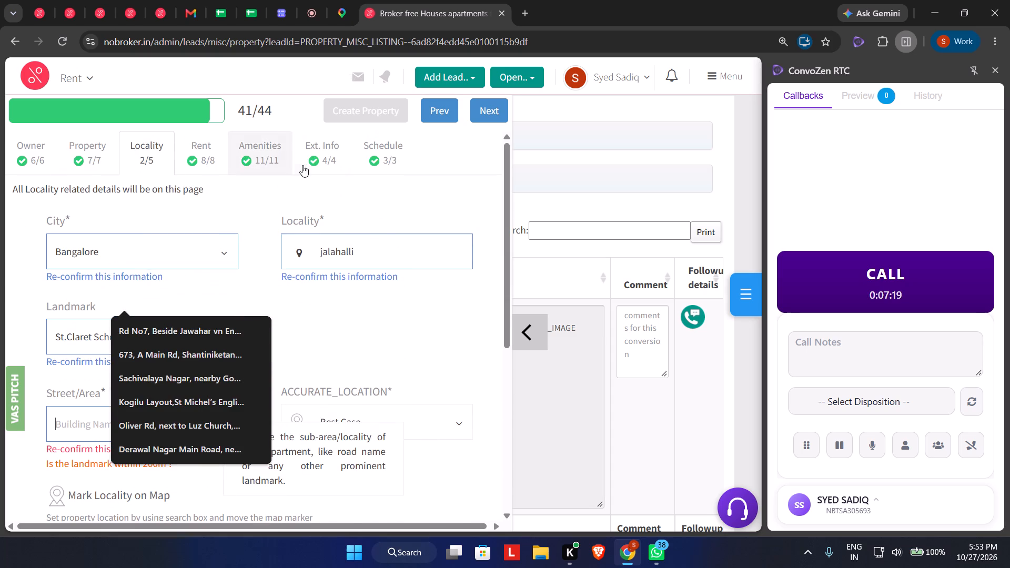
{"action": "scroll", "coordinate": [304, 165], "scroll_direction": "up", "scroll_amount": 2}
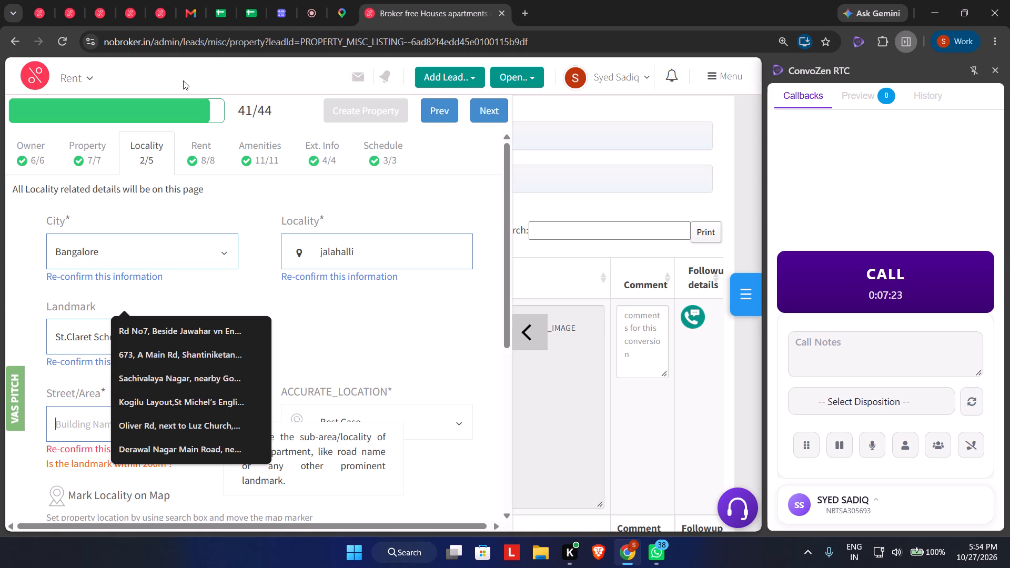
{"action": "left_click", "coordinate": [226, 15]}
{"action": "left_click", "coordinate": [249, 3]}
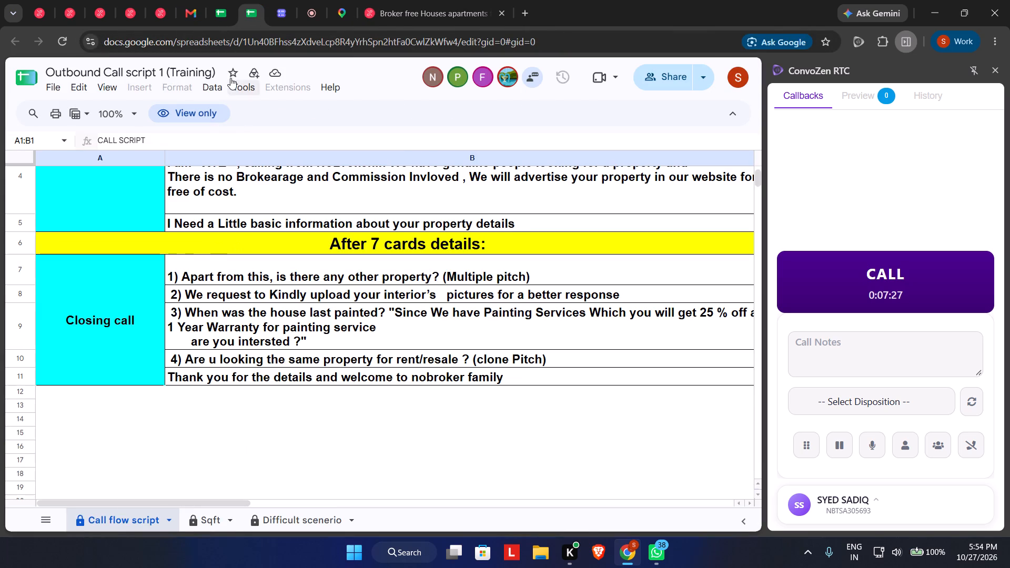
{"action": "left_click", "coordinate": [421, 0]}
Review the listing's rent details and its property details.
{"action": "scroll", "coordinate": [373, 428], "scroll_direction": "down", "scroll_amount": 1}
{"action": "scroll", "coordinate": [215, 391], "scroll_direction": "down", "scroll_amount": 2}
{"action": "scroll", "coordinate": [200, 443], "scroll_direction": "up", "scroll_amount": 2}
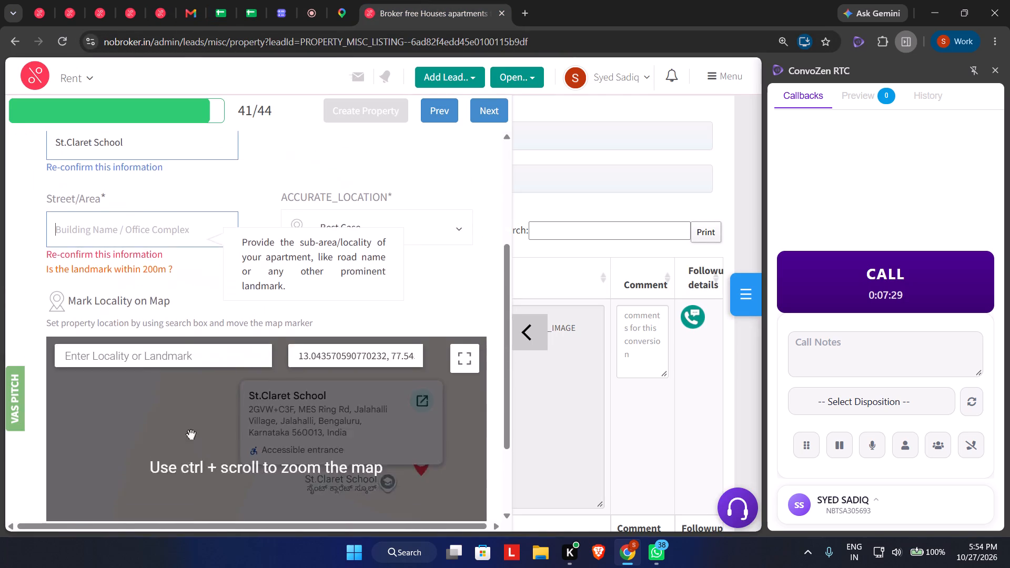
{"action": "scroll", "coordinate": [191, 434], "scroll_direction": "up", "scroll_amount": 1}
{"action": "left_click", "coordinate": [218, 150]}
{"action": "scroll", "coordinate": [295, 325], "scroll_direction": "down", "scroll_amount": 9}
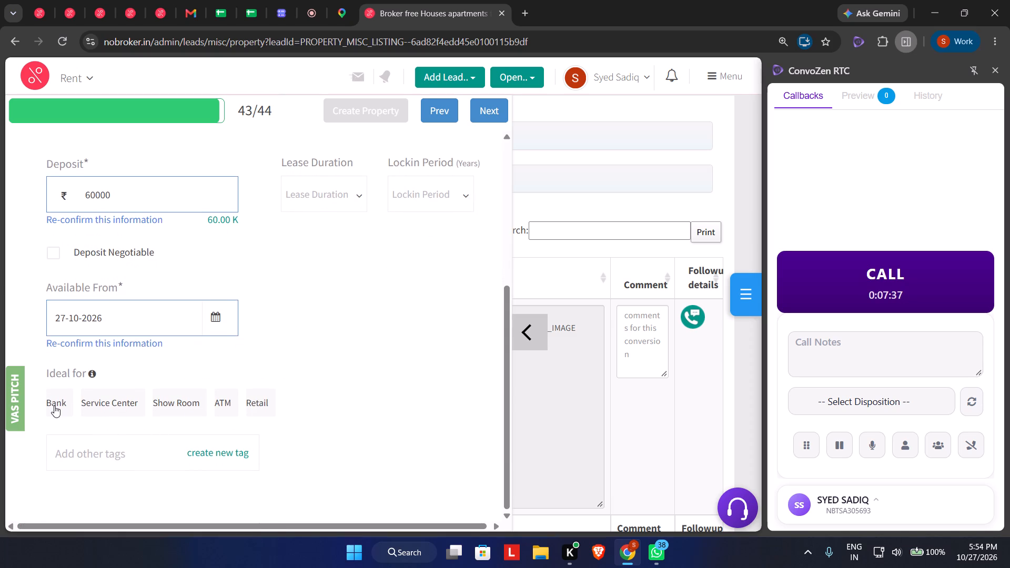
{"action": "scroll", "coordinate": [268, 386], "scroll_direction": "up", "scroll_amount": 2}
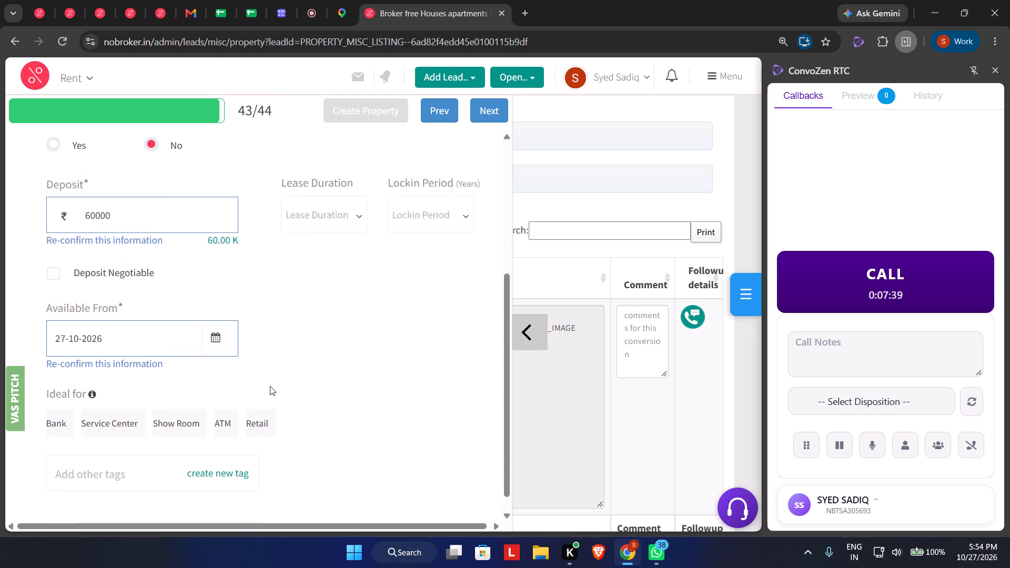
{"action": "scroll", "coordinate": [270, 386], "scroll_direction": "up", "scroll_amount": 5}
{"action": "scroll", "coordinate": [207, 305], "scroll_direction": "up", "scroll_amount": 1}
{"action": "left_click", "coordinate": [98, 153]}
{"action": "scroll", "coordinate": [268, 317], "scroll_direction": "down", "scroll_amount": 3}
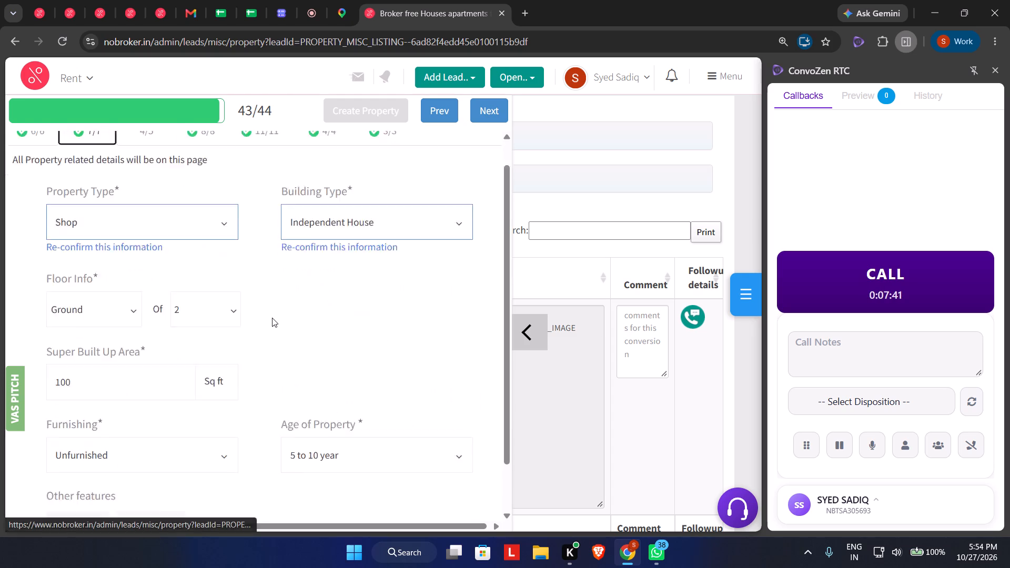
{"action": "scroll", "coordinate": [272, 318], "scroll_direction": "down", "scroll_amount": 5}
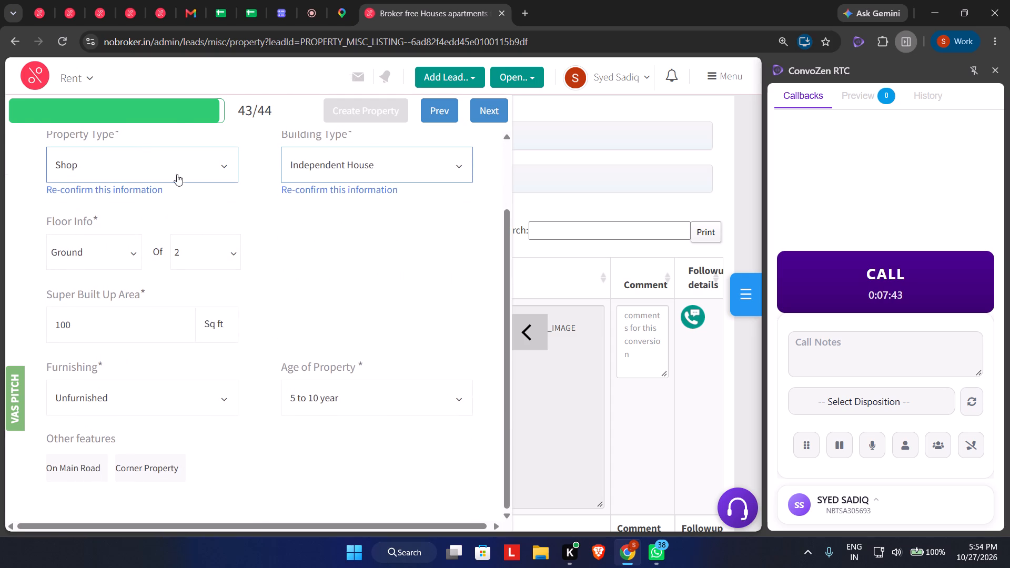
{"action": "scroll", "coordinate": [199, 234], "scroll_direction": "up", "scroll_amount": 4}
Add the tag tailor shop to the Ideal for options in the listing's rent details.
{"action": "left_click", "coordinate": [208, 147]}
{"action": "scroll", "coordinate": [337, 363], "scroll_direction": "down", "scroll_amount": 4}
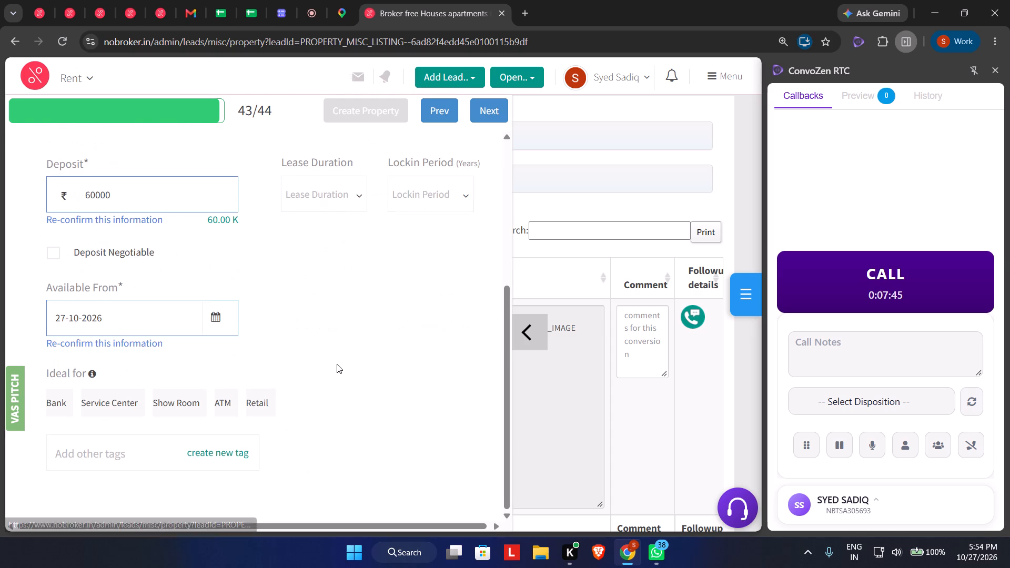
{"action": "left_click", "coordinate": [115, 459]}
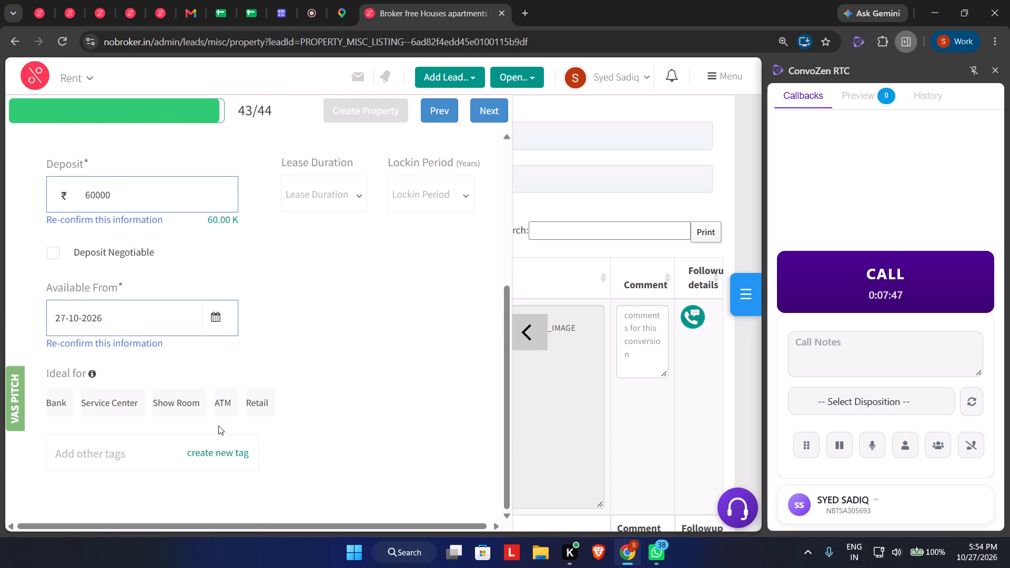
{"action": "type", "text": "tau"}
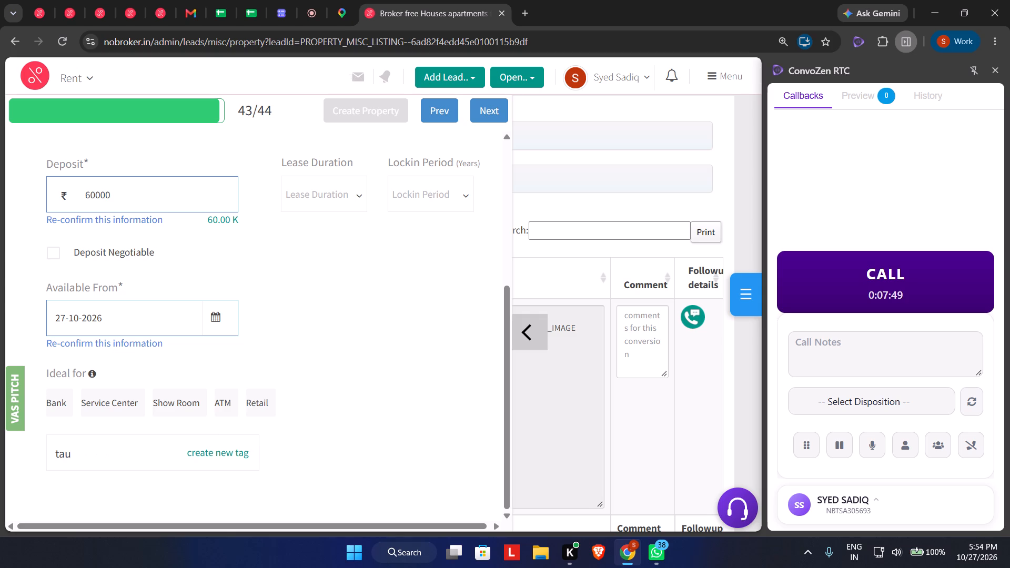
{"action": "key", "text": "BackSpace"}
{"action": "type", "text": "ilor"}
{"action": "key", "text": "space"}
{"action": "left_click", "coordinate": [72, 494]}
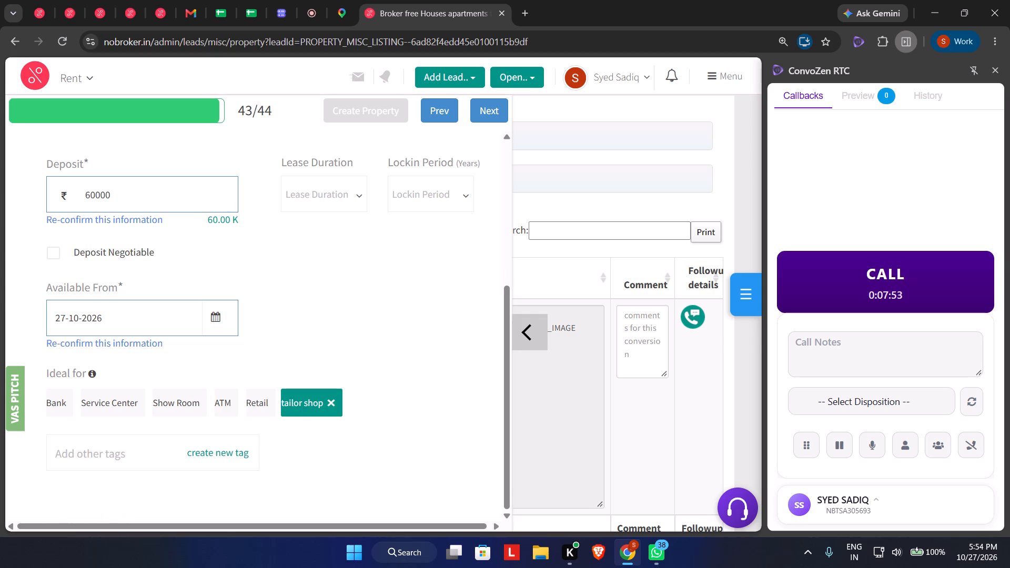
Add the tag beauti parlour to the listing's Ideal for options.
{"action": "left_click", "coordinate": [124, 450]}
{"action": "type", "text": "bu"}
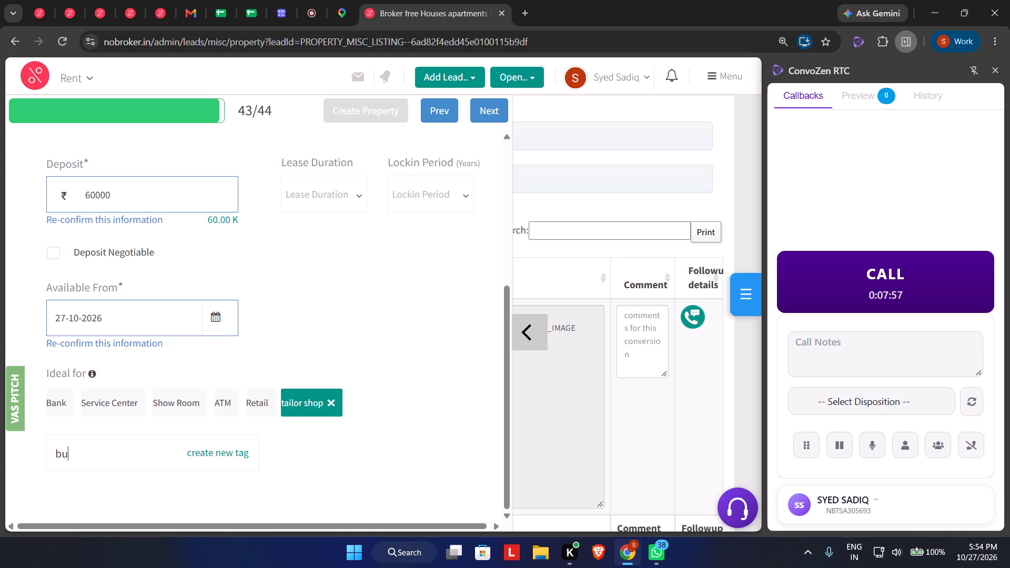
{"action": "key", "text": "BackSpace"}
{"action": "type", "text": "eau"}
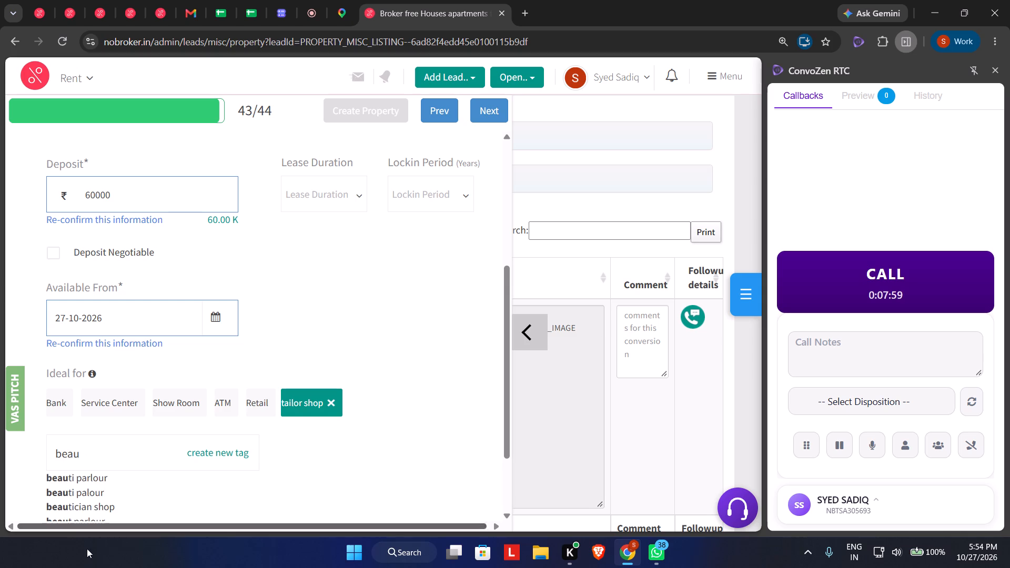
{"action": "left_click", "coordinate": [85, 478]}
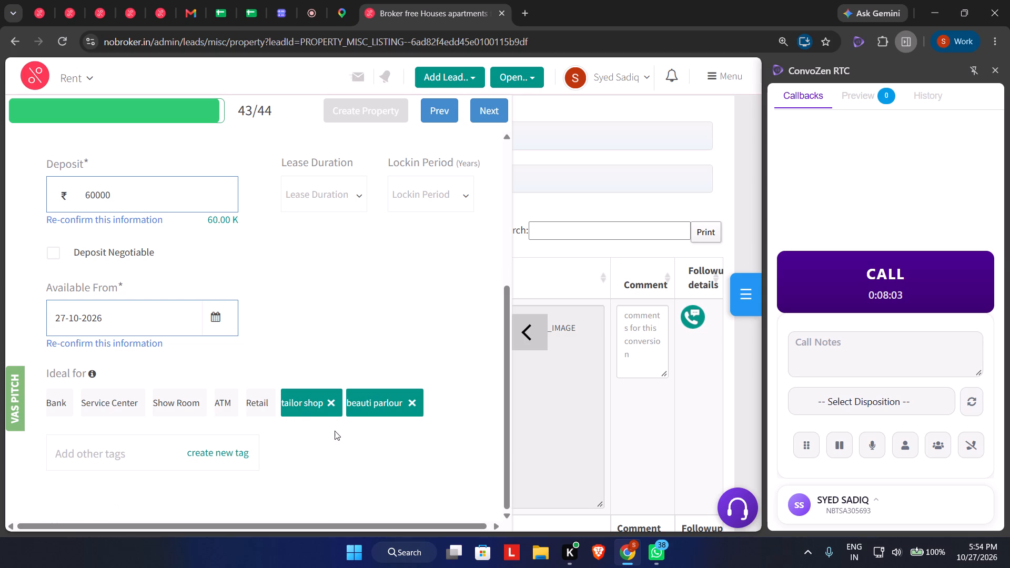
Review the listing's rent, deposit and Ideal for entries, and go back to its locality details.
{"action": "scroll", "coordinate": [318, 457], "scroll_direction": "up", "scroll_amount": 3}
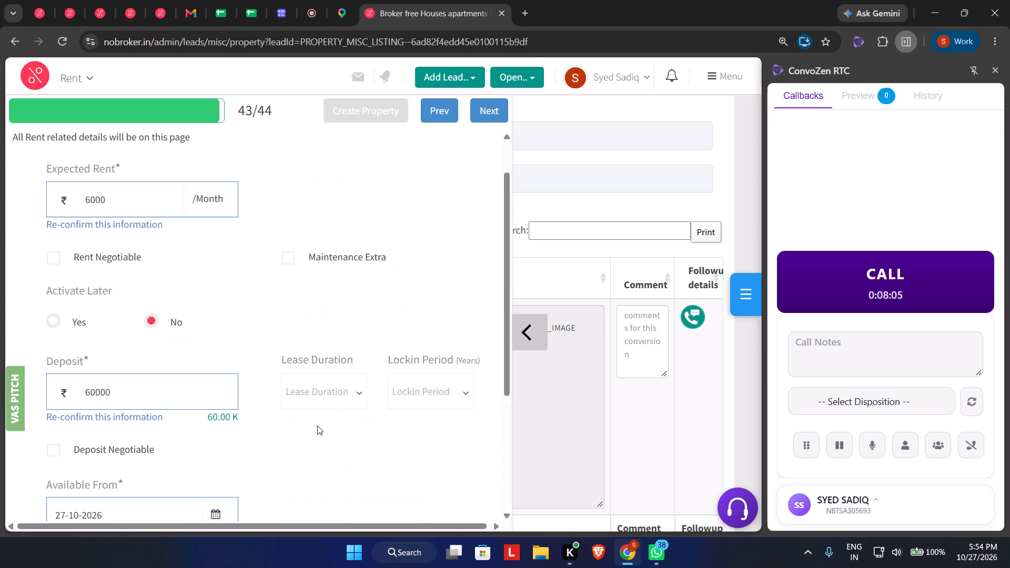
{"action": "scroll", "coordinate": [316, 423], "scroll_direction": "up", "scroll_amount": 3}
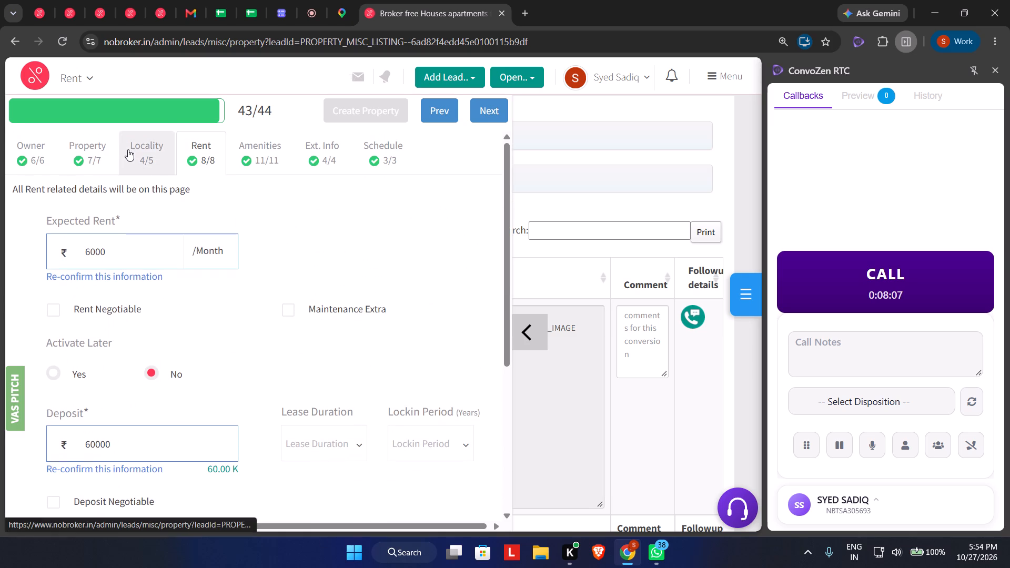
{"action": "scroll", "coordinate": [296, 347], "scroll_direction": "down", "scroll_amount": 6}
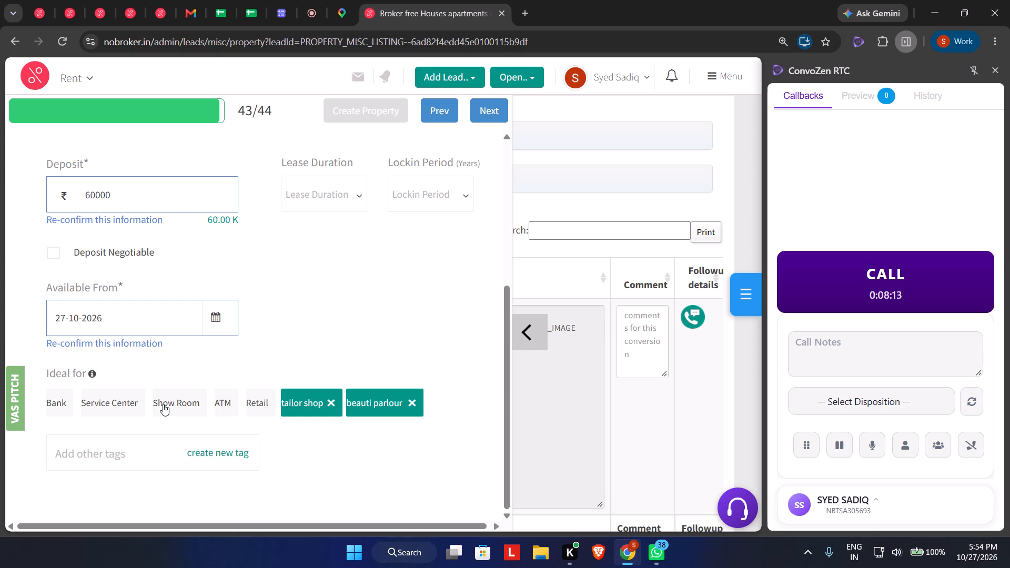
{"action": "scroll", "coordinate": [124, 384], "scroll_direction": "up", "scroll_amount": 3}
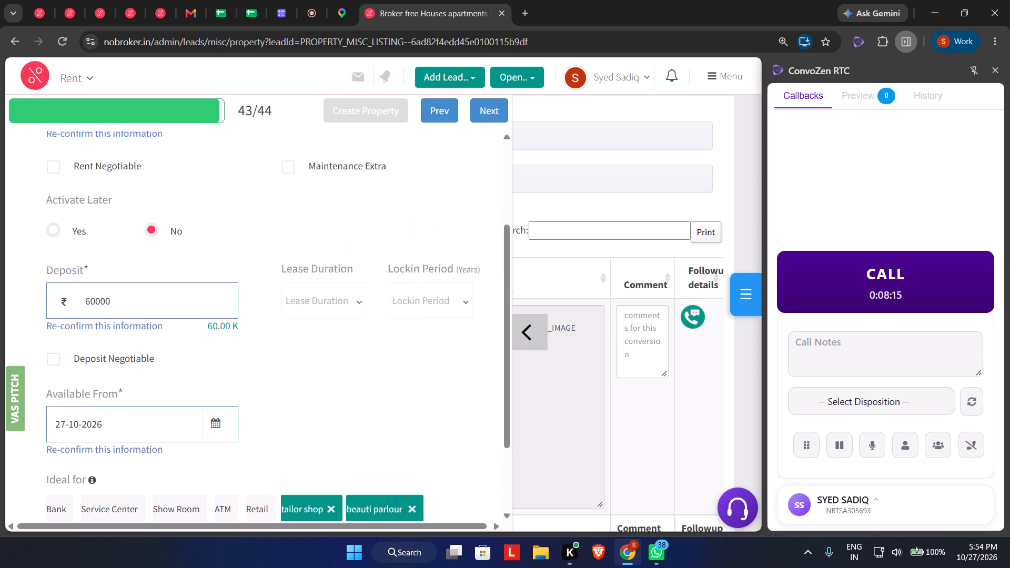
{"action": "scroll", "coordinate": [272, 388], "scroll_direction": "up", "scroll_amount": 2}
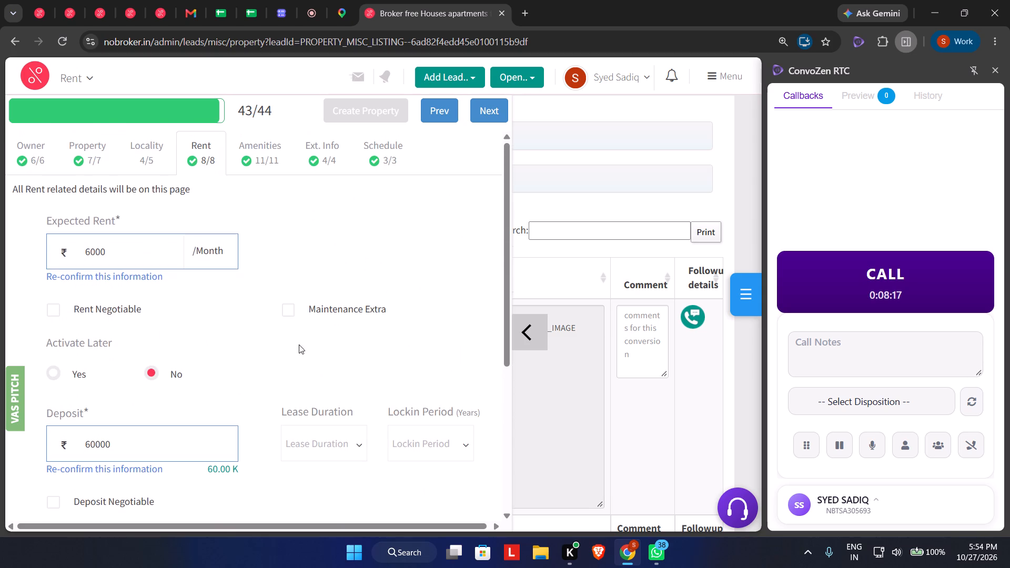
{"action": "left_click", "coordinate": [145, 156]}
{"action": "scroll", "coordinate": [225, 309], "scroll_direction": "down", "scroll_amount": 2}
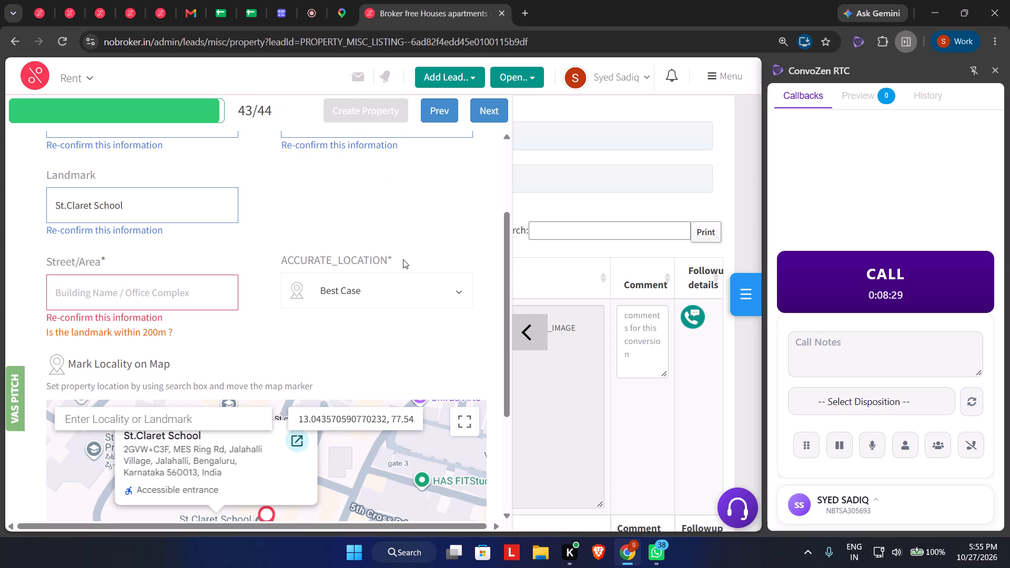
Consult the Closing call lines in the outbound call script spreadsheet and end the ongoing call.
{"action": "left_click", "coordinate": [251, 3]}
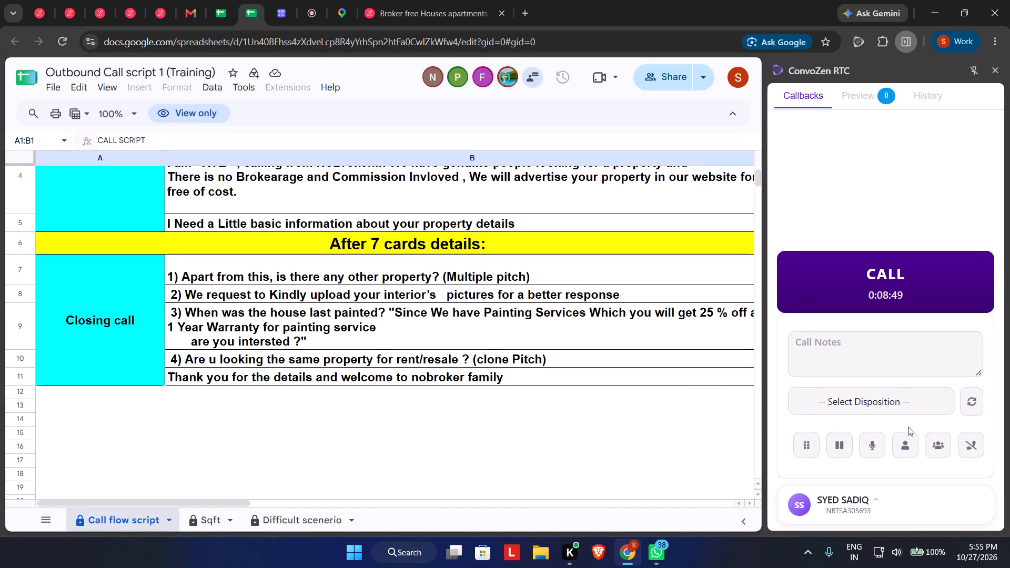
{"action": "left_click", "coordinate": [963, 454]}
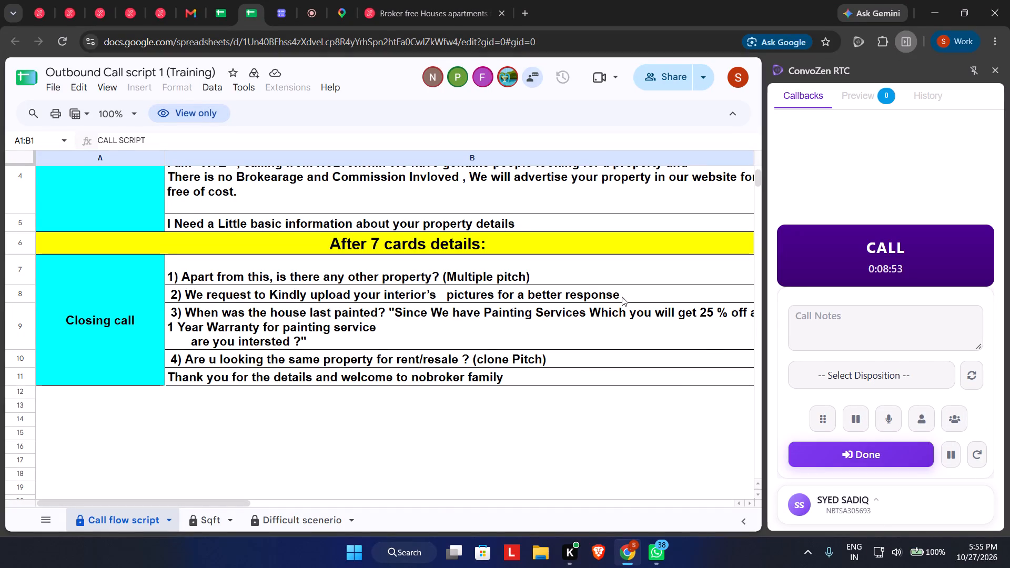
Copy St.Claret School's address from its Google Maps place page for the listing's Street/Area.
{"action": "left_click", "coordinate": [364, 0]}
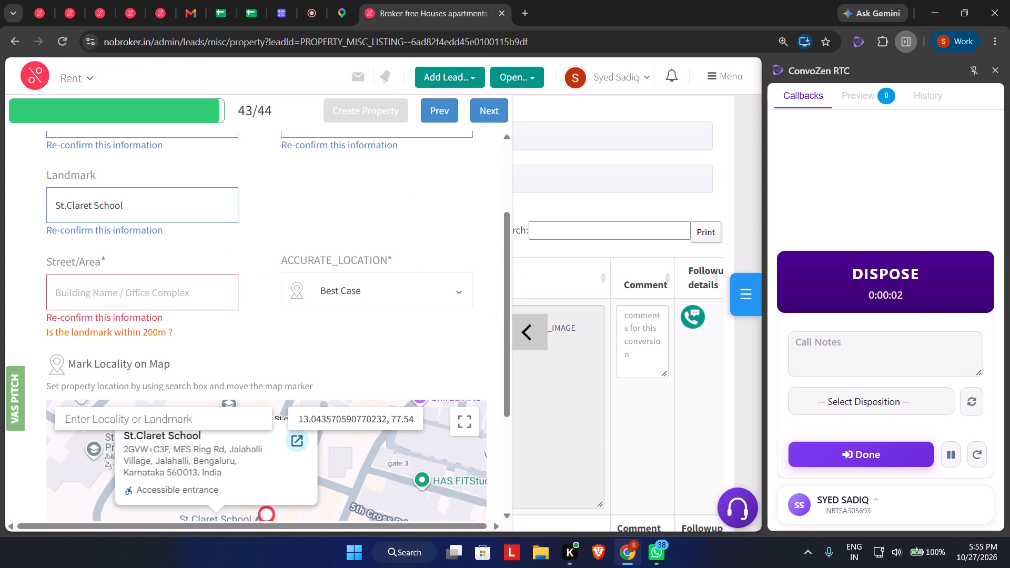
{"action": "left_click", "coordinate": [180, 289]}
{"action": "scroll", "coordinate": [335, 199], "scroll_direction": "up", "scroll_amount": 1}
{"action": "scroll", "coordinate": [343, 225], "scroll_direction": "down", "scroll_amount": 1}
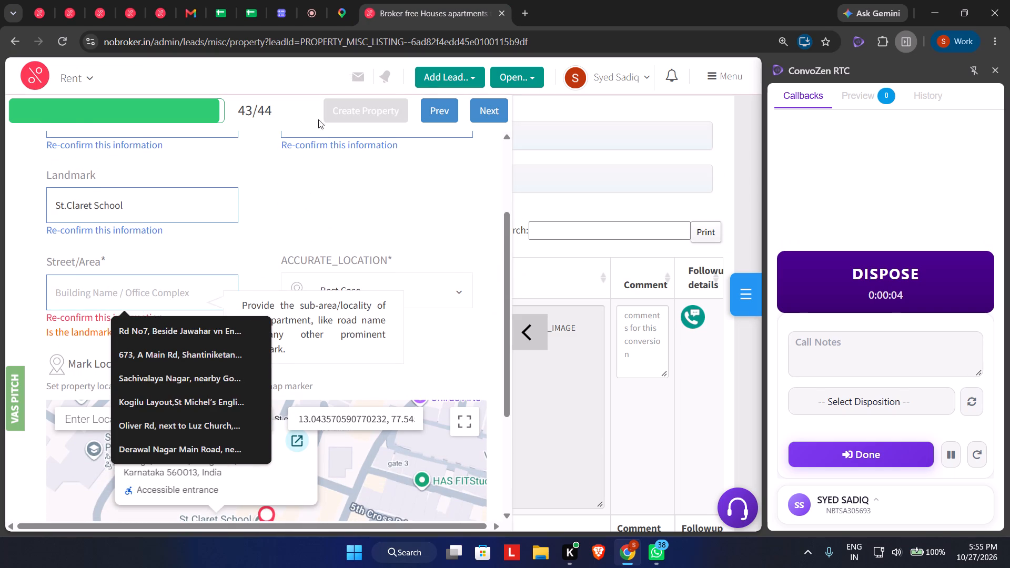
{"action": "left_click", "coordinate": [343, 11]}
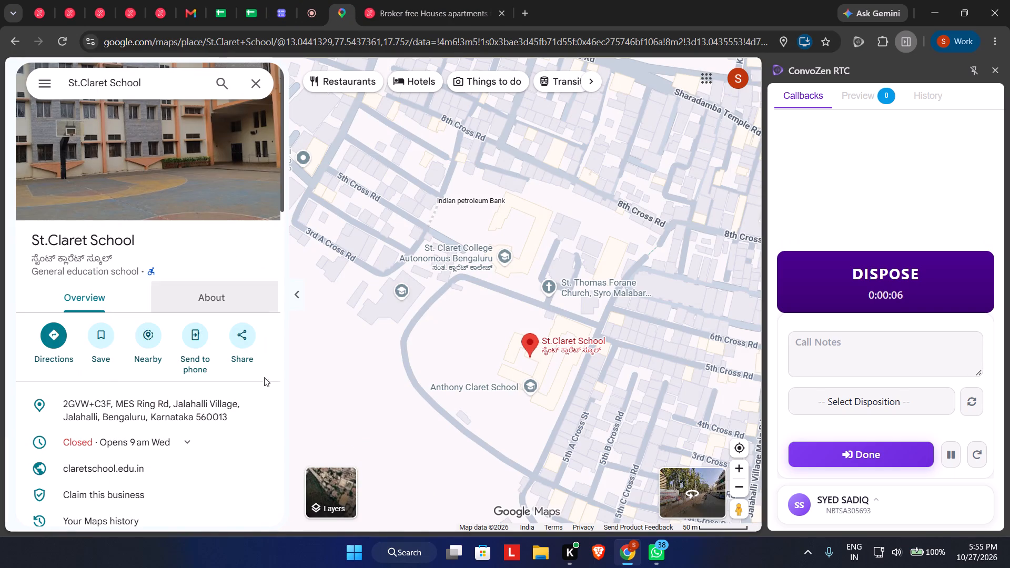
{"action": "left_click", "coordinate": [255, 404]}
Paste the school's address into a new browser tab, copy the portion MES Ring Rd, Jalahalli Village, and return to the listing.
{"action": "left_click", "coordinate": [525, 10]}
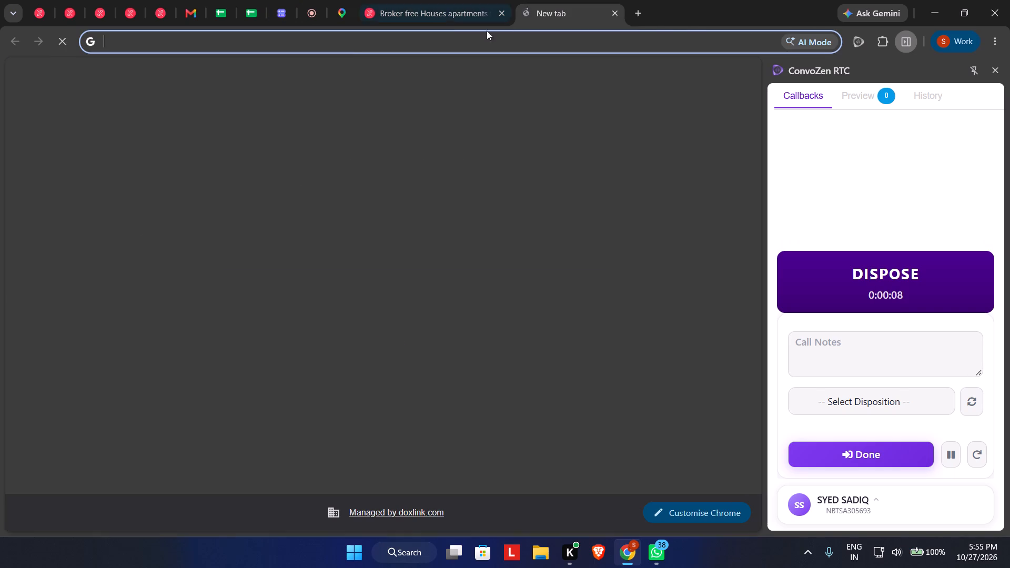
{"action": "key", "text": "ctrl+v"}
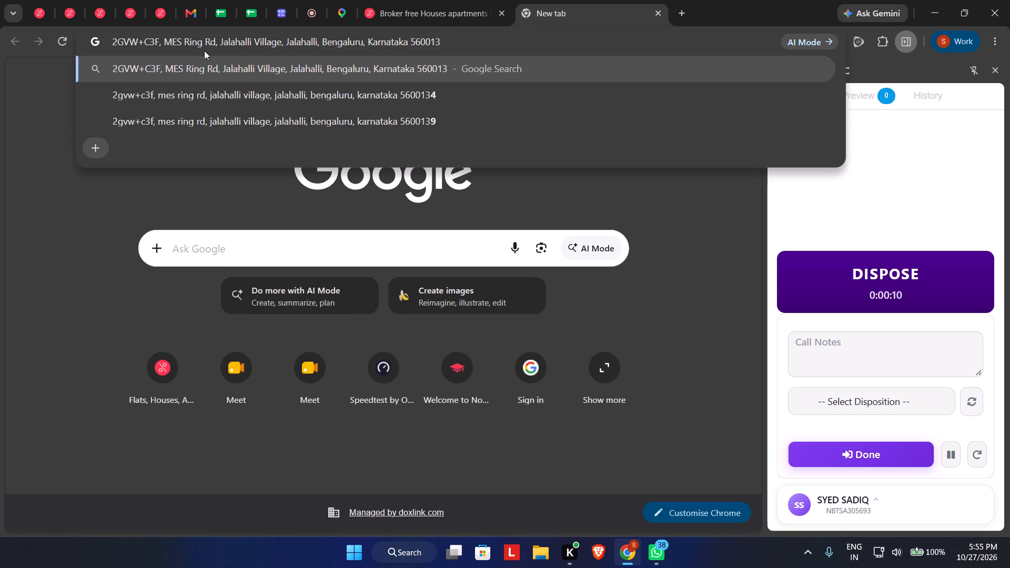
{"action": "left_click_drag", "start_coordinate": [161, 44], "coordinate": [169, 46]}
{"action": "left_click", "coordinate": [169, 46]}
{"action": "left_click", "coordinate": [221, 56]}
{"action": "left_click", "coordinate": [196, 49]}
{"action": "left_click", "coordinate": [188, 39]}
{"action": "left_click_drag", "start_coordinate": [164, 42], "coordinate": [224, 42]}
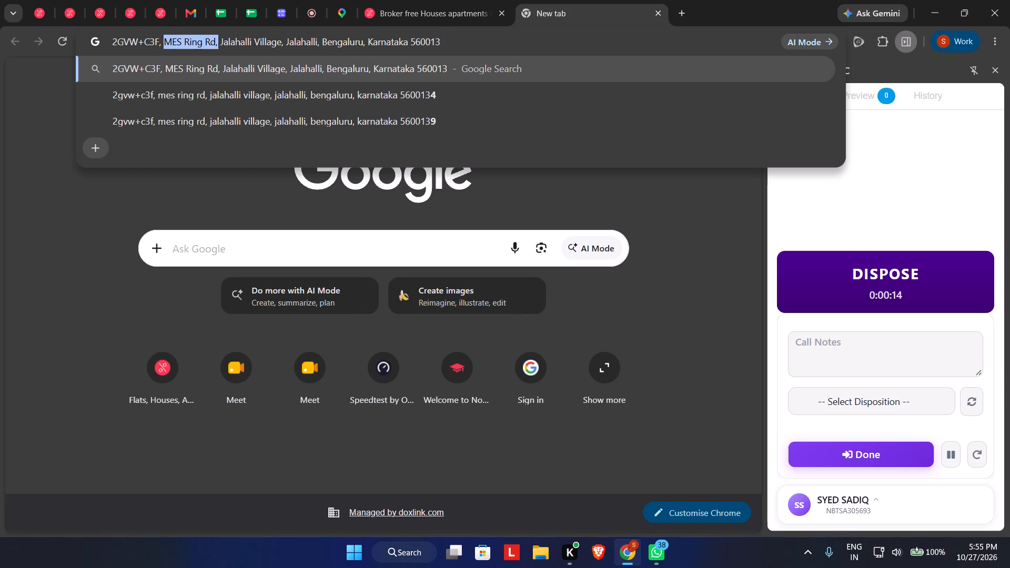
{"action": "left_click_drag", "start_coordinate": [224, 42], "coordinate": [284, 53]}
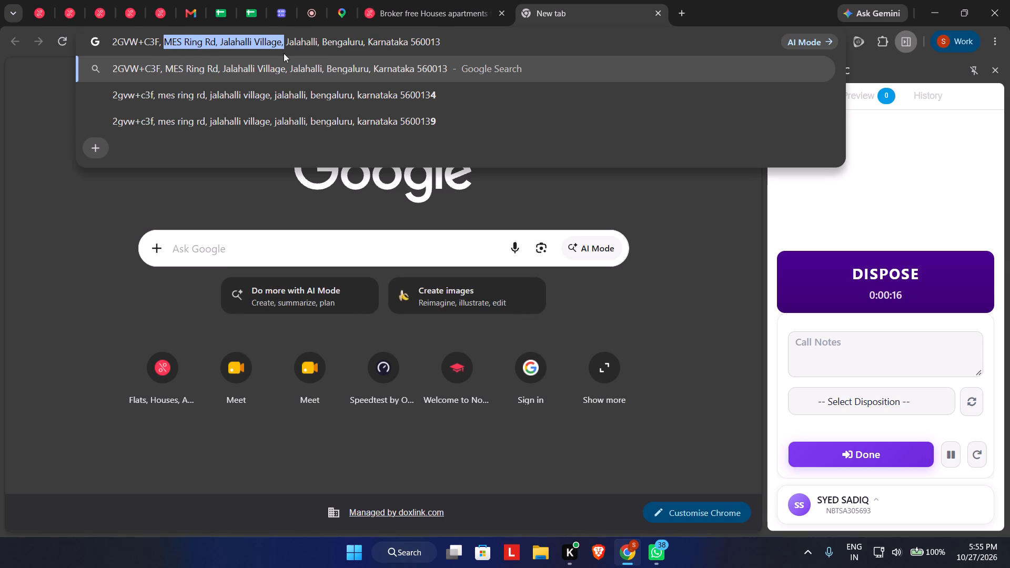
{"action": "key", "text": "ctrl+c"}
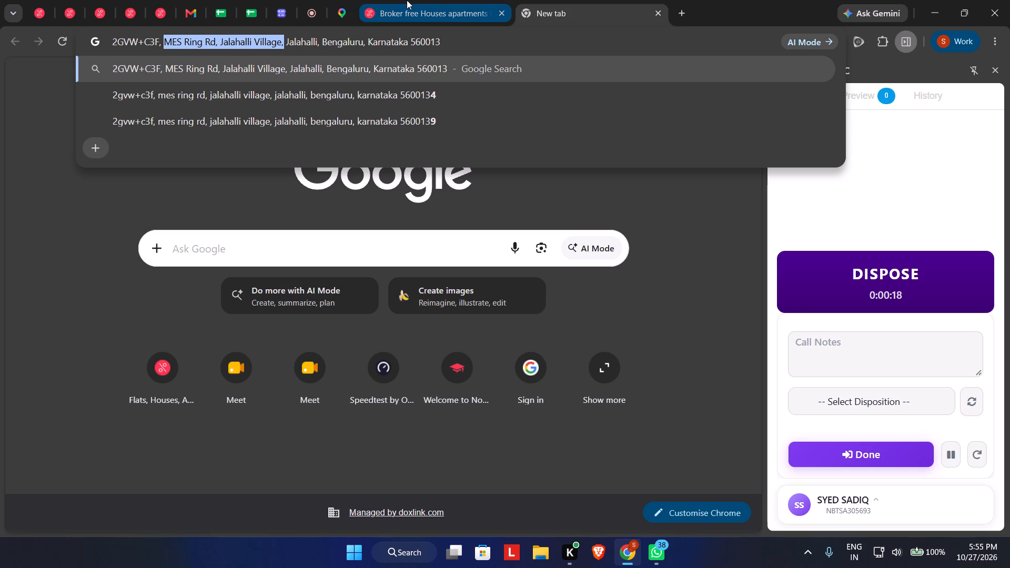
{"action": "left_click", "coordinate": [407, 0]}
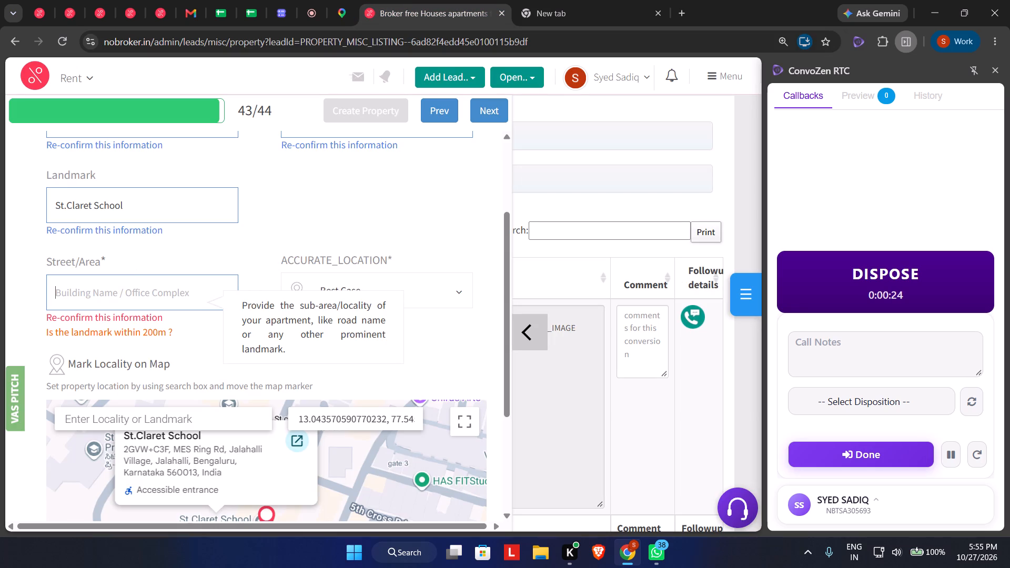
{"action": "key", "text": "ctrl+v"}
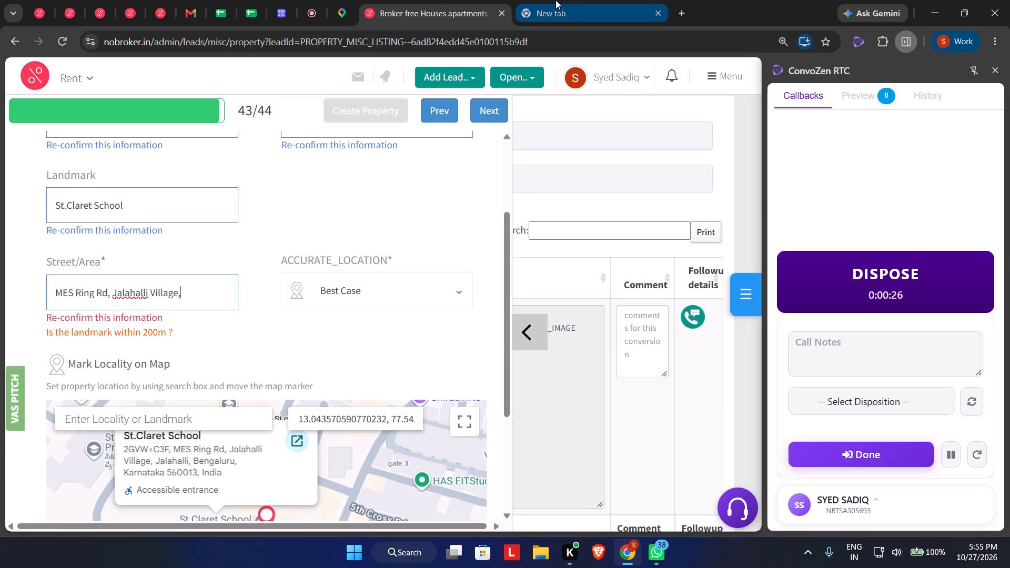
{"action": "left_click", "coordinate": [555, 0]}
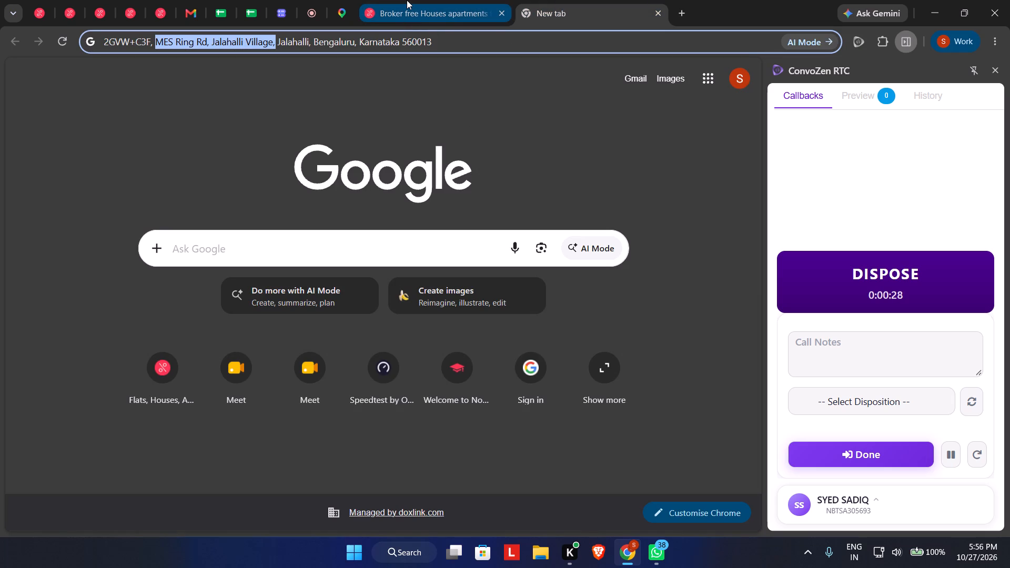
{"action": "left_click", "coordinate": [412, 0]}
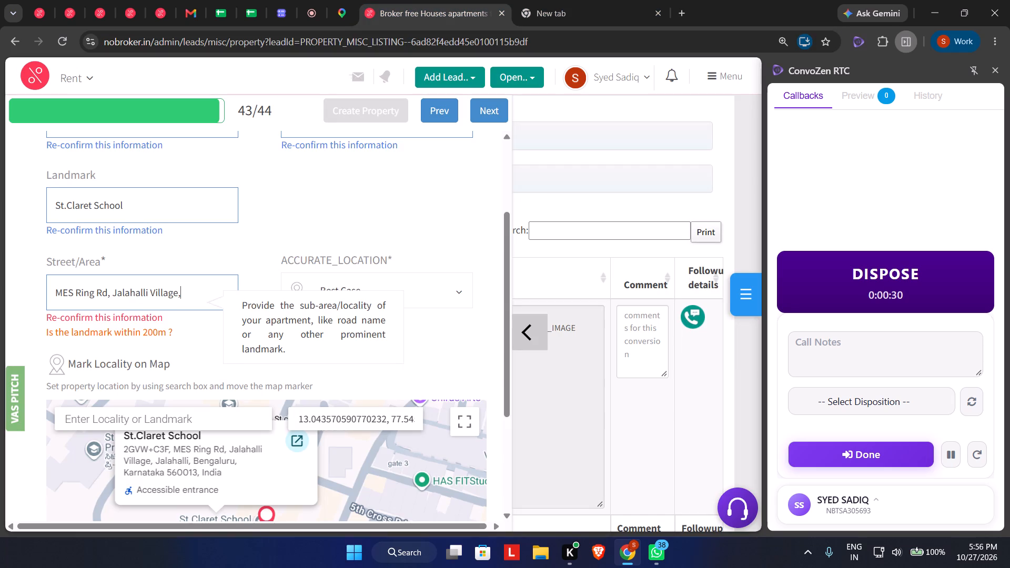
{"action": "scroll", "coordinate": [427, 297], "scroll_direction": "down", "scroll_amount": 1}
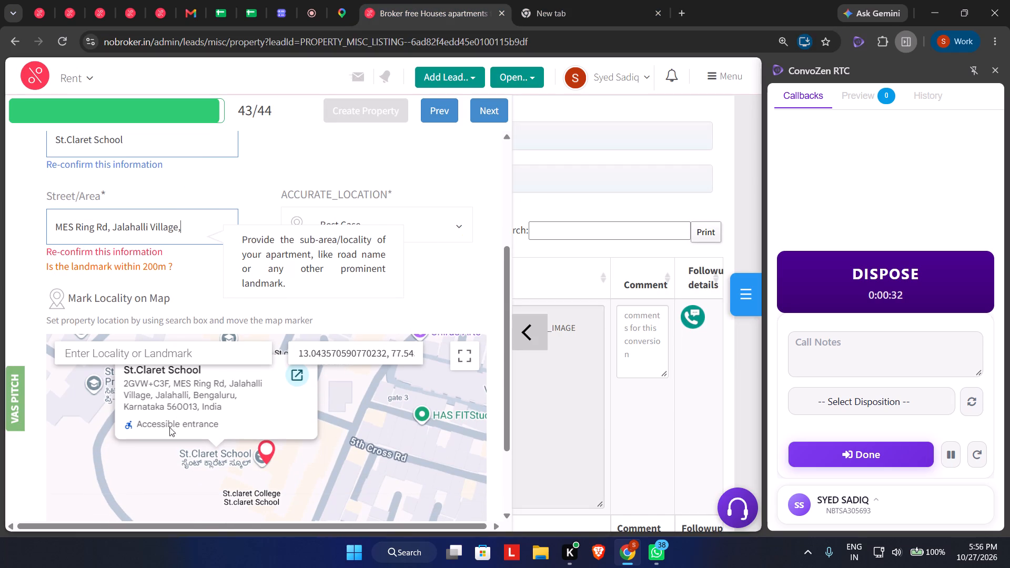
{"action": "scroll", "coordinate": [157, 272], "scroll_direction": "up", "scroll_amount": 2}
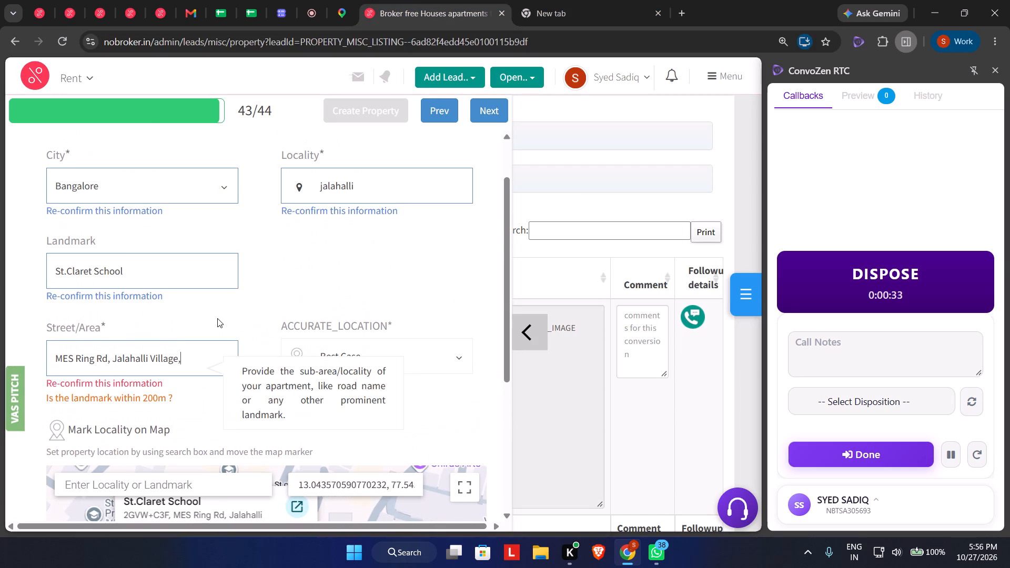
{"action": "key", "text": "space"}
{"action": "type", "text": "near"}
{"action": "type", "text": "by"}
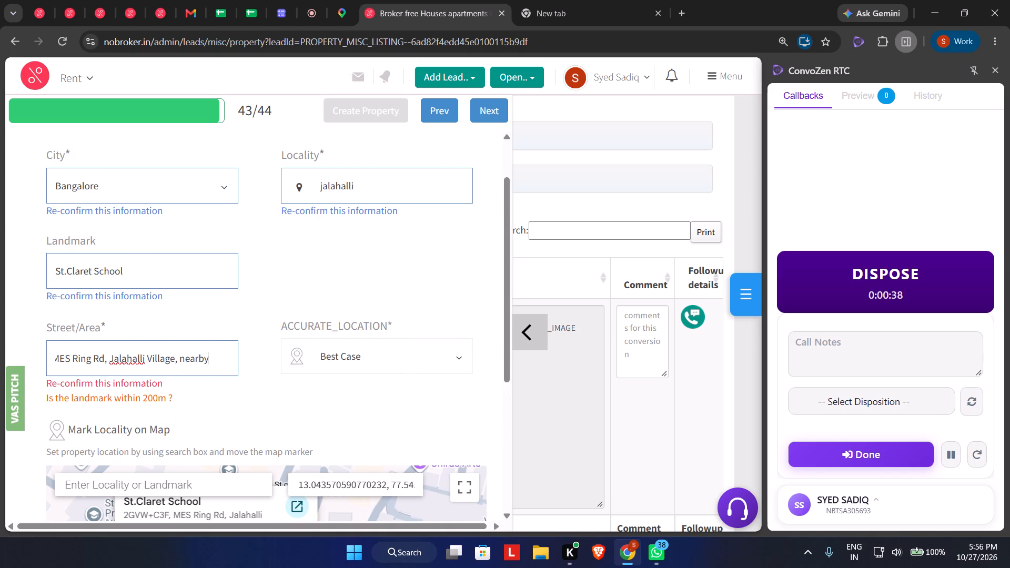
{"action": "key", "text": "space"}
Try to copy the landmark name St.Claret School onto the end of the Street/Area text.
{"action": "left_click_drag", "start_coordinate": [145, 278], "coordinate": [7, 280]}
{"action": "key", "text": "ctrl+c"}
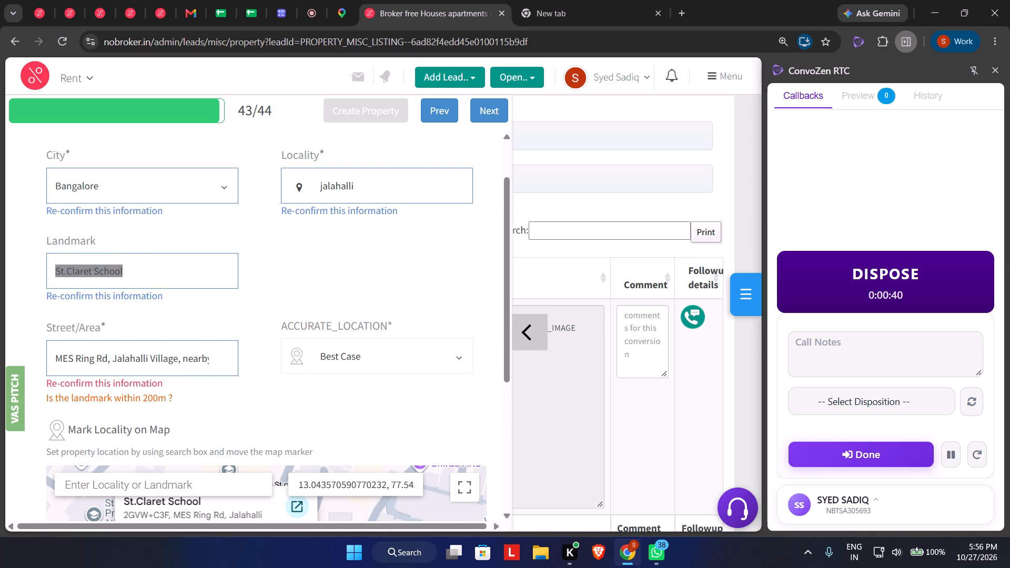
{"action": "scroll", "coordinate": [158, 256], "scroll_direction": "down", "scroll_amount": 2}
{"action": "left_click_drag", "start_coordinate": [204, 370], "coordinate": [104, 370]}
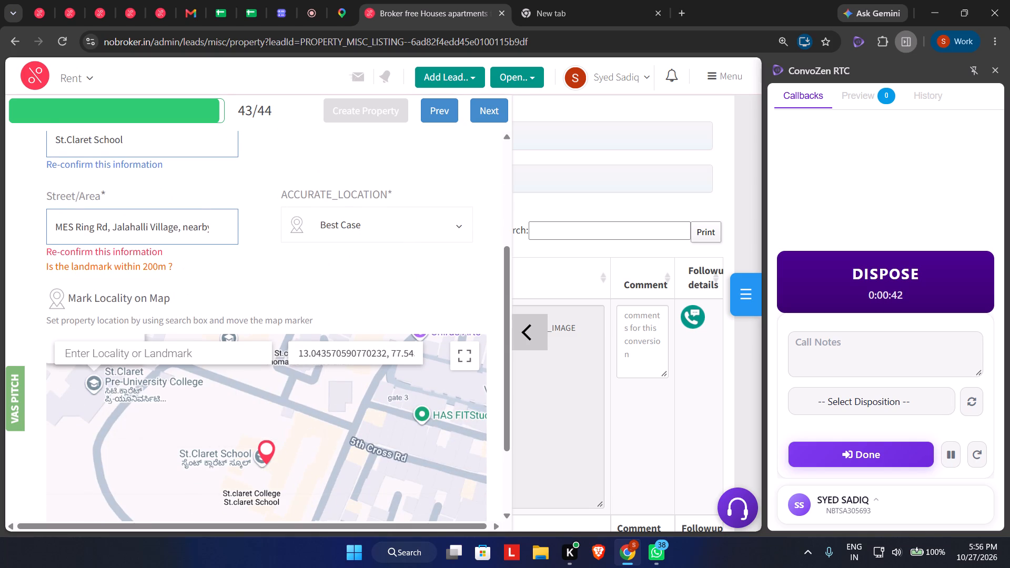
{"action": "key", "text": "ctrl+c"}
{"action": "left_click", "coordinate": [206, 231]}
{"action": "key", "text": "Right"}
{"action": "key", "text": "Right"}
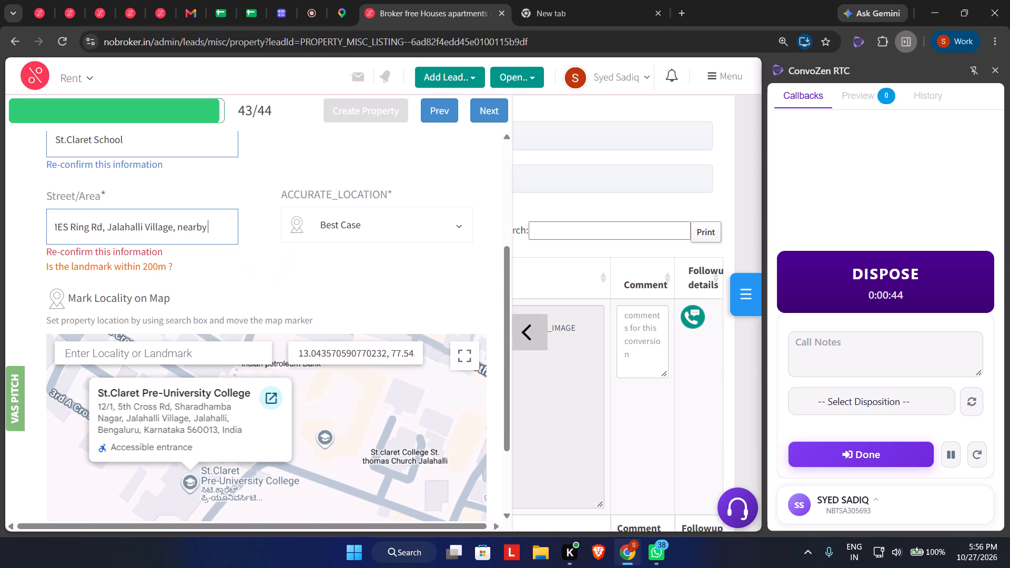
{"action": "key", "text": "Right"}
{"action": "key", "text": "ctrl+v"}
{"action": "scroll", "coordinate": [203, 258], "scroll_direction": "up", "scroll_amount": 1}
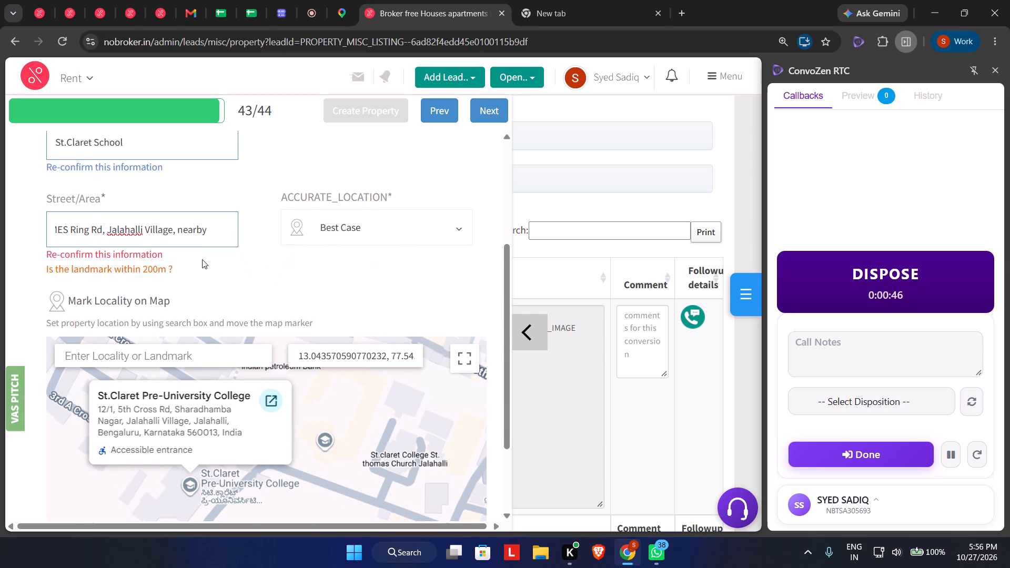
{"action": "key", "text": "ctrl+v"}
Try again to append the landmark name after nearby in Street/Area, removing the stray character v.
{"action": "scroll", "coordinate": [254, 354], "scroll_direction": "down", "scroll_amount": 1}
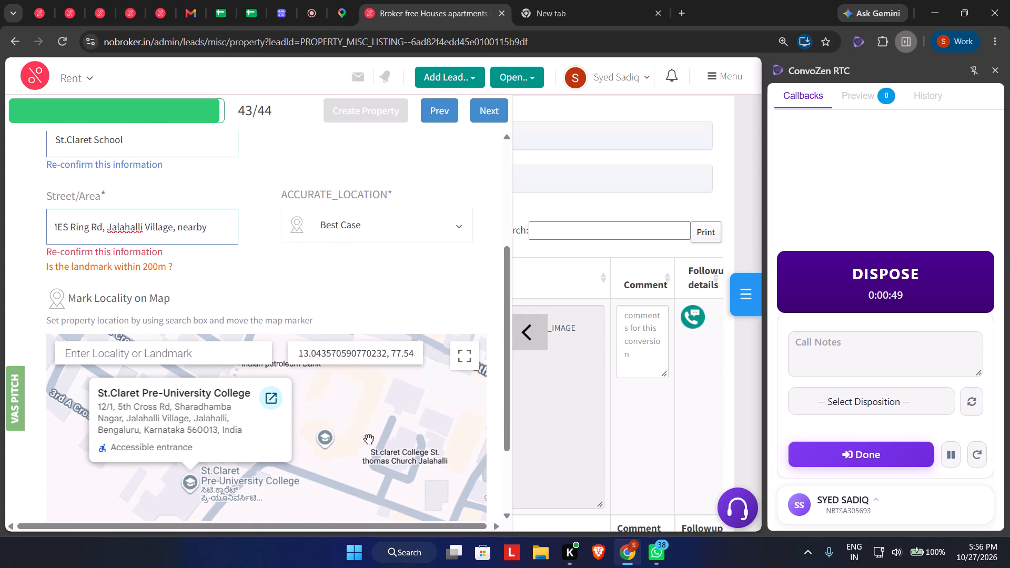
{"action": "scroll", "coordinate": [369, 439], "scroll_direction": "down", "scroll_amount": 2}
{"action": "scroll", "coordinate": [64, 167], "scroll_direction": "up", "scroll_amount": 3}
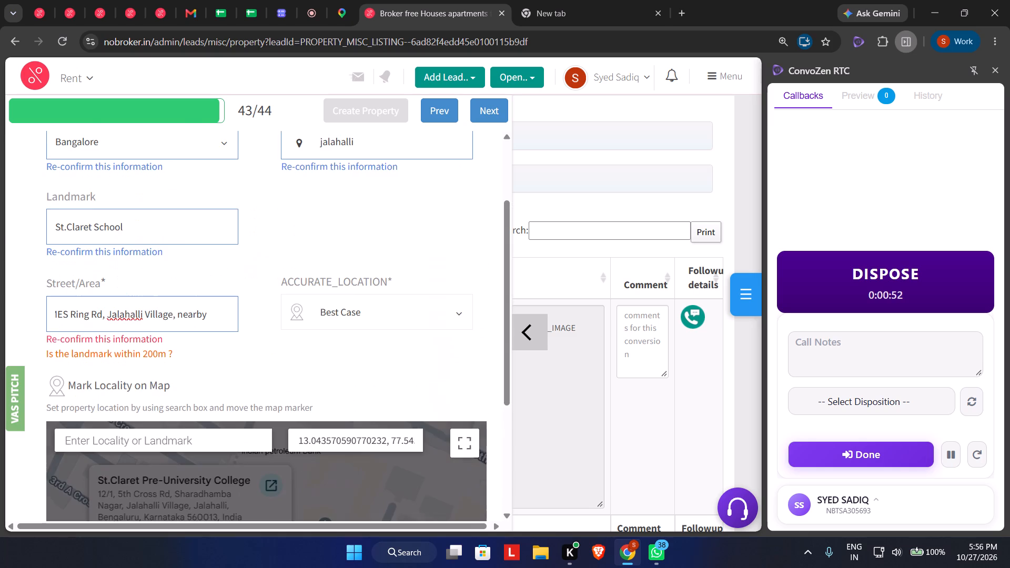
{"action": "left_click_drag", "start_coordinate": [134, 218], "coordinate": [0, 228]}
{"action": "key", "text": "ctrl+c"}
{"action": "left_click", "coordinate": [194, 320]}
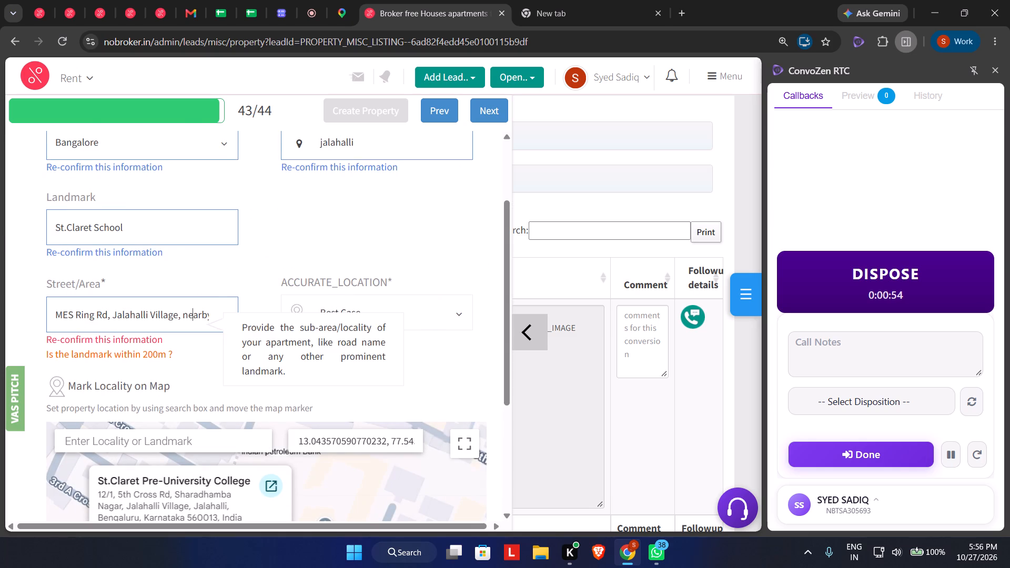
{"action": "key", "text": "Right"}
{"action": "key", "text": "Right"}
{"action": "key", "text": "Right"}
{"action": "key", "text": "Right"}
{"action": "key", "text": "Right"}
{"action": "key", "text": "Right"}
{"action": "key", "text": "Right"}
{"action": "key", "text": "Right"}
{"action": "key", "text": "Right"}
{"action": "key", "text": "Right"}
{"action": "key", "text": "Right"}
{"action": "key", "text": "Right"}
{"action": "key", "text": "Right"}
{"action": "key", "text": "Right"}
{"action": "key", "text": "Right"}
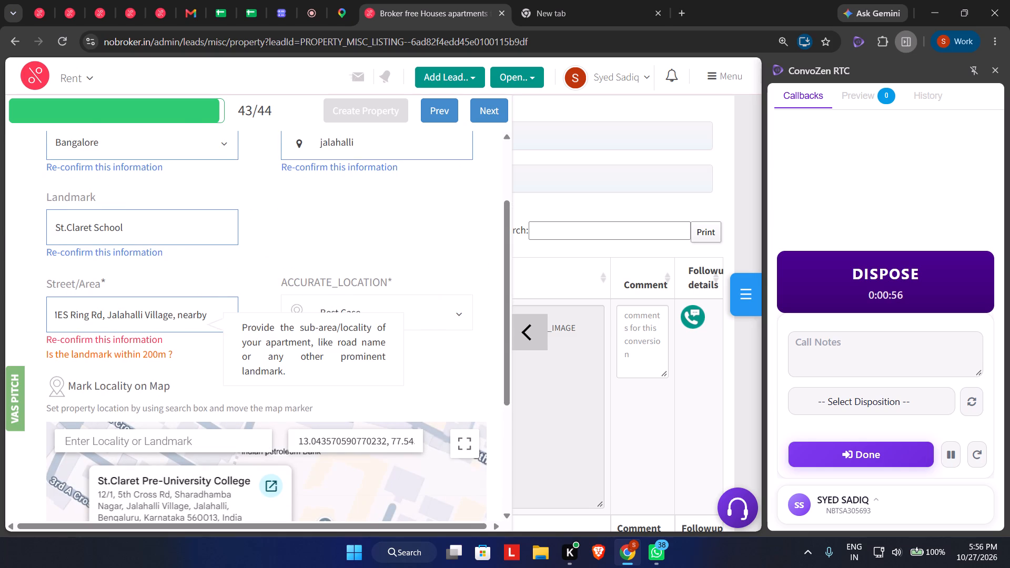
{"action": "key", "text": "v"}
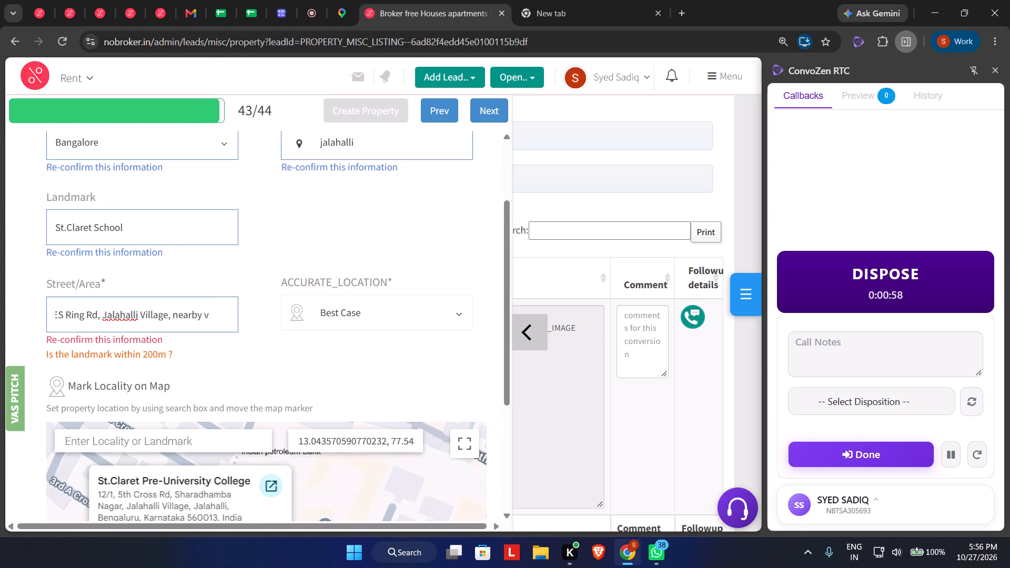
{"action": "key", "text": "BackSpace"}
Copy St.Claret School from the Landmark entry and append it after nearby in Street/Area.
{"action": "left_click_drag", "start_coordinate": [140, 233], "coordinate": [0, 226]}
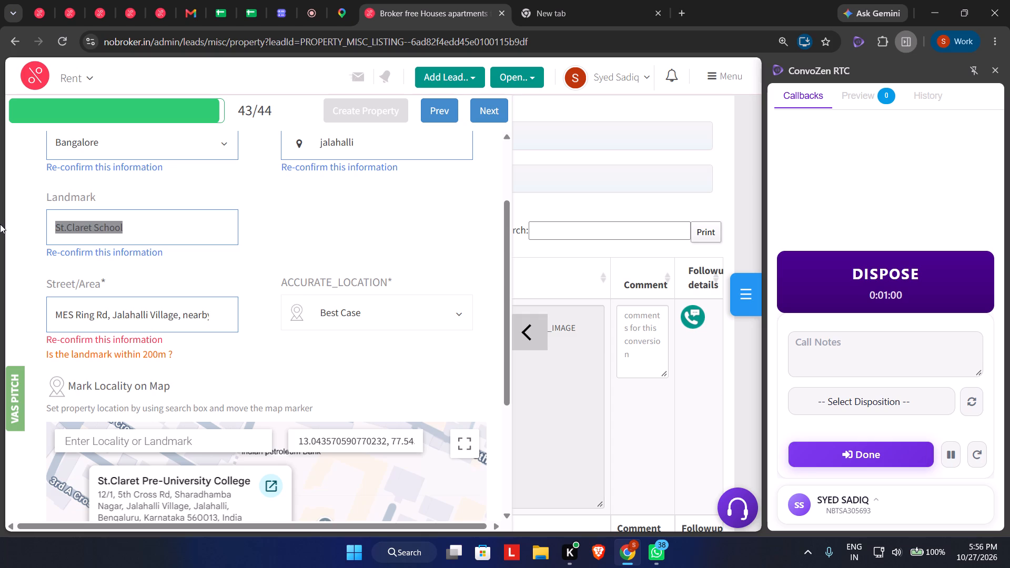
{"action": "key", "text": "ctrl+c"}
{"action": "key", "text": "ctrl+c"}
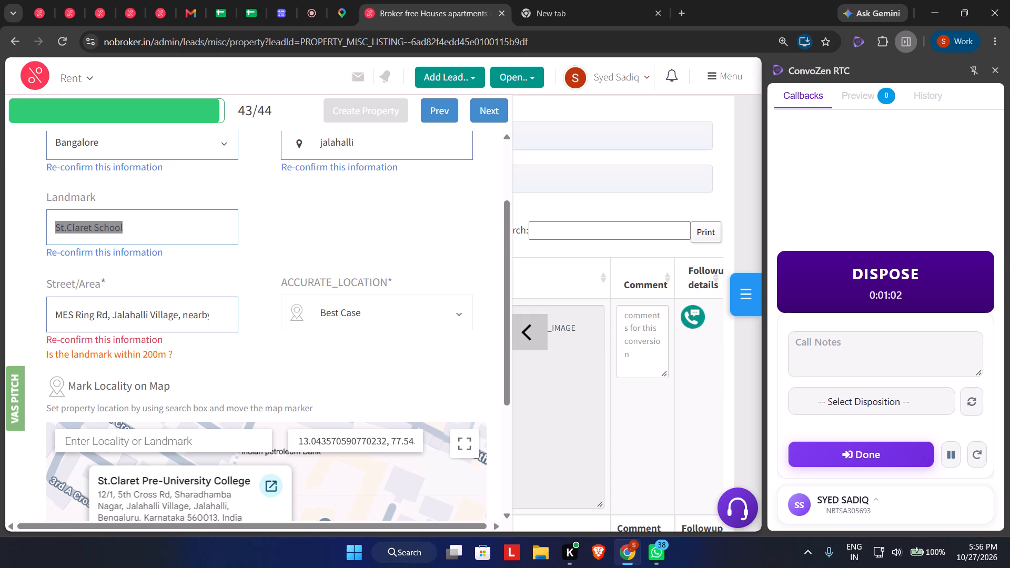
{"action": "left_click", "coordinate": [219, 316]}
{"action": "left_click", "coordinate": [204, 319]}
{"action": "left_click", "coordinate": [204, 319]}
{"action": "key", "text": "Right"}
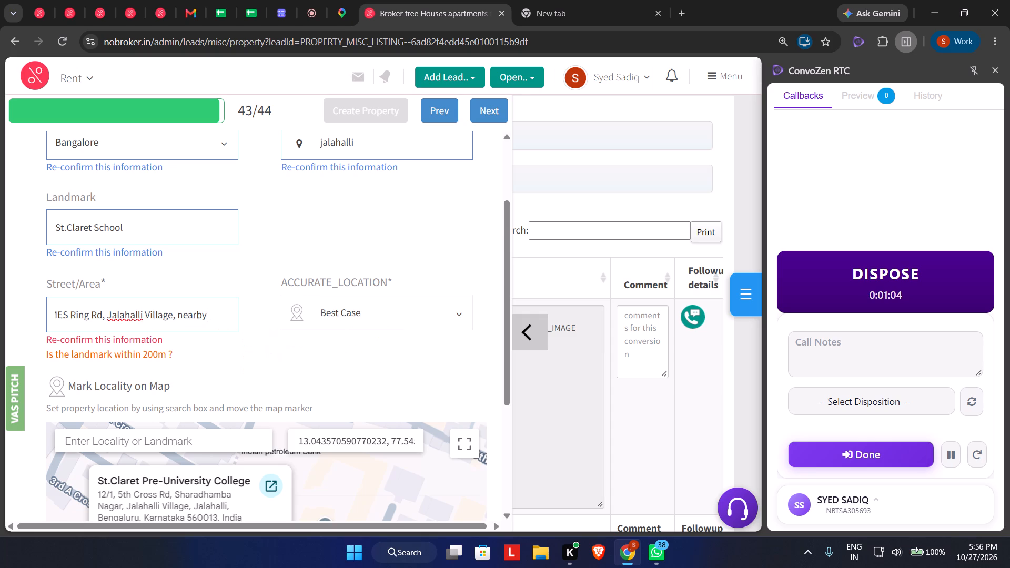
{"action": "key", "text": "Right"}
{"action": "key", "text": "ctrl+v"}
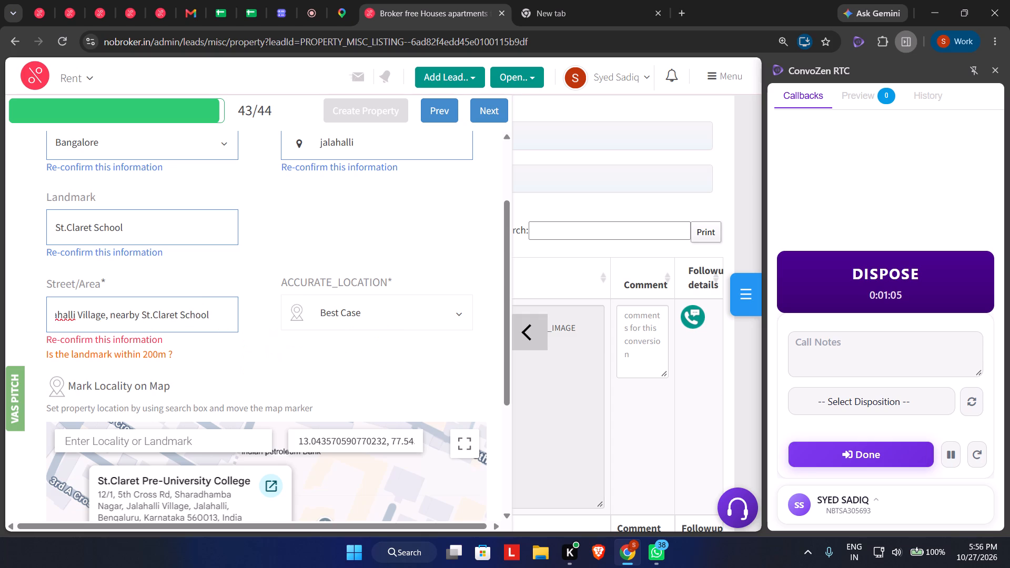
Submit the completed listing to create the property.
{"action": "scroll", "coordinate": [318, 251], "scroll_direction": "up", "scroll_amount": 2}
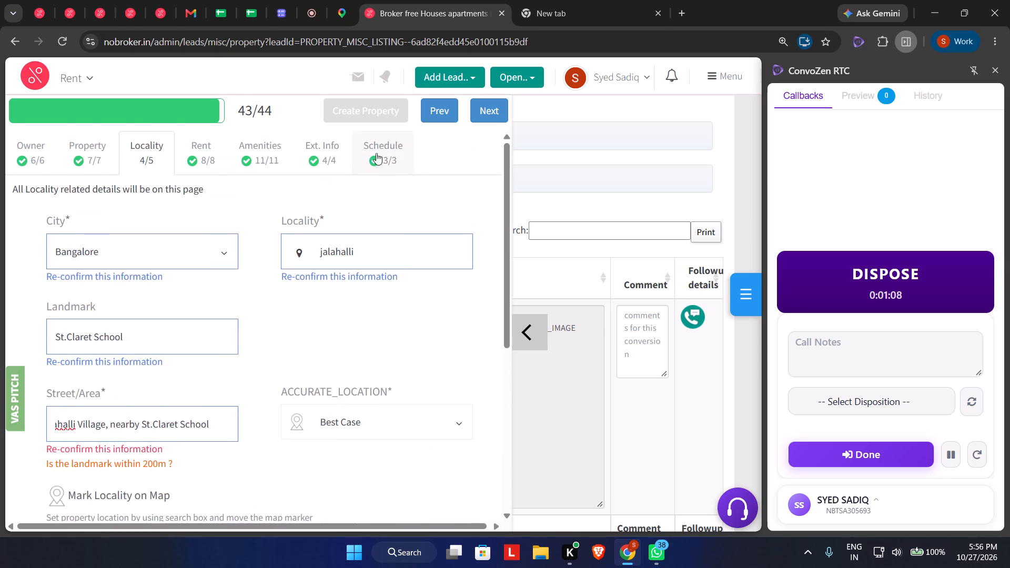
{"action": "left_click", "coordinate": [258, 161]}
{"action": "left_click", "coordinate": [370, 113]}
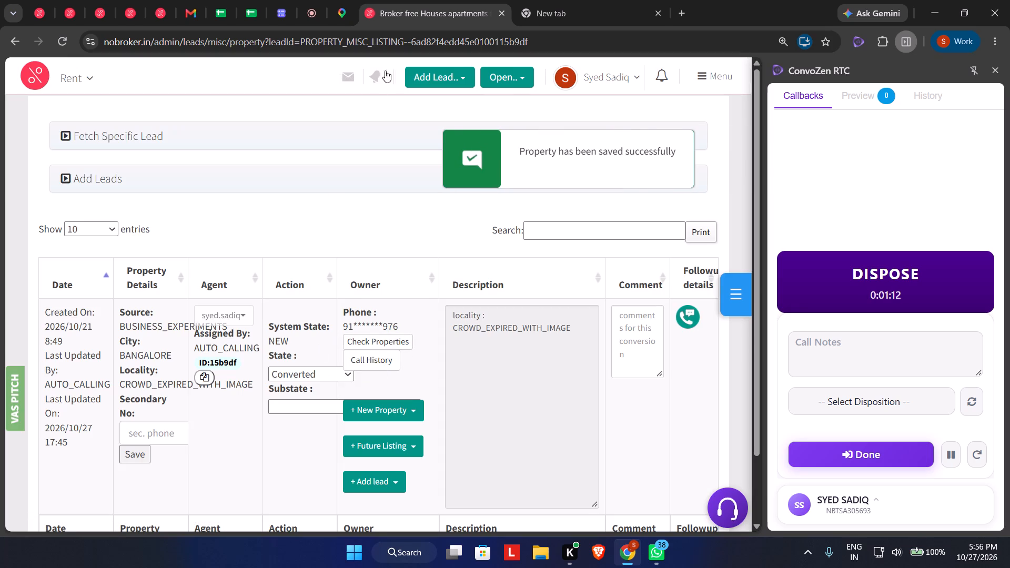
Dispose the ended call as Click Calling, Converted, New Listing.
{"action": "left_click", "coordinate": [841, 403]}
{"action": "left_click", "coordinate": [846, 436]}
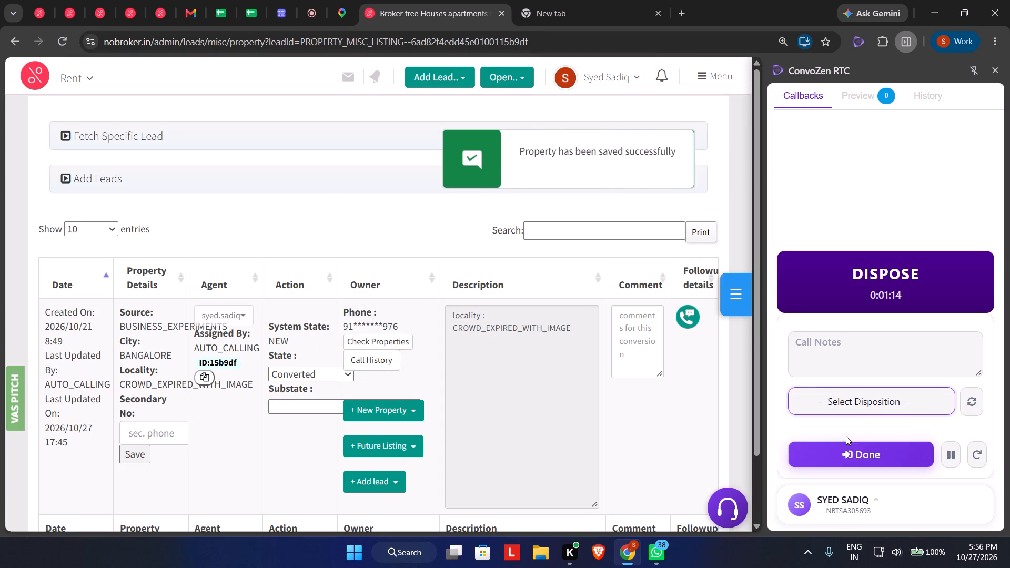
{"action": "left_click", "coordinate": [844, 408]}
{"action": "left_click", "coordinate": [859, 458]}
{"action": "left_click", "coordinate": [856, 436]}
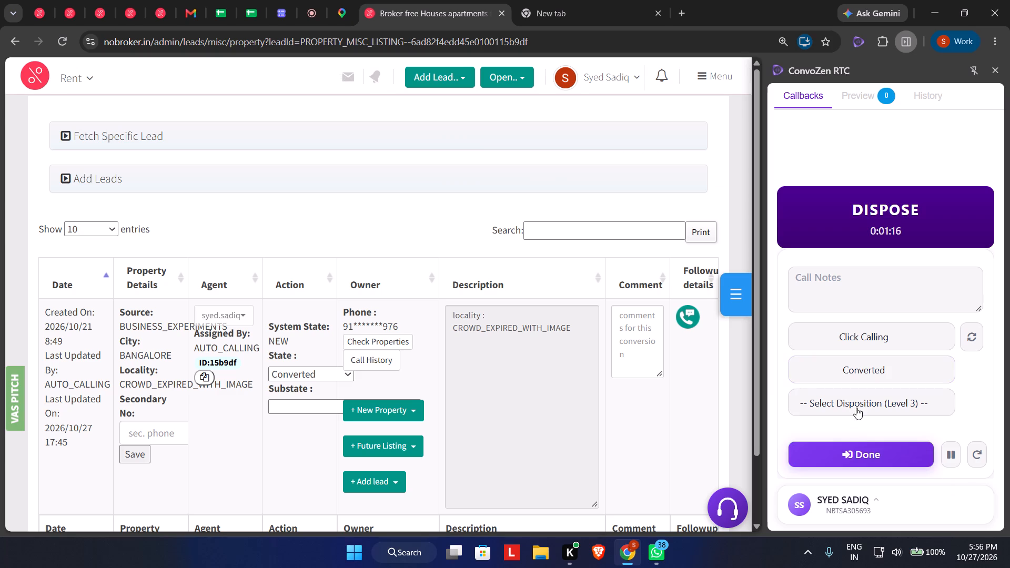
{"action": "left_click", "coordinate": [856, 405]}
{"action": "left_click", "coordinate": [864, 478]}
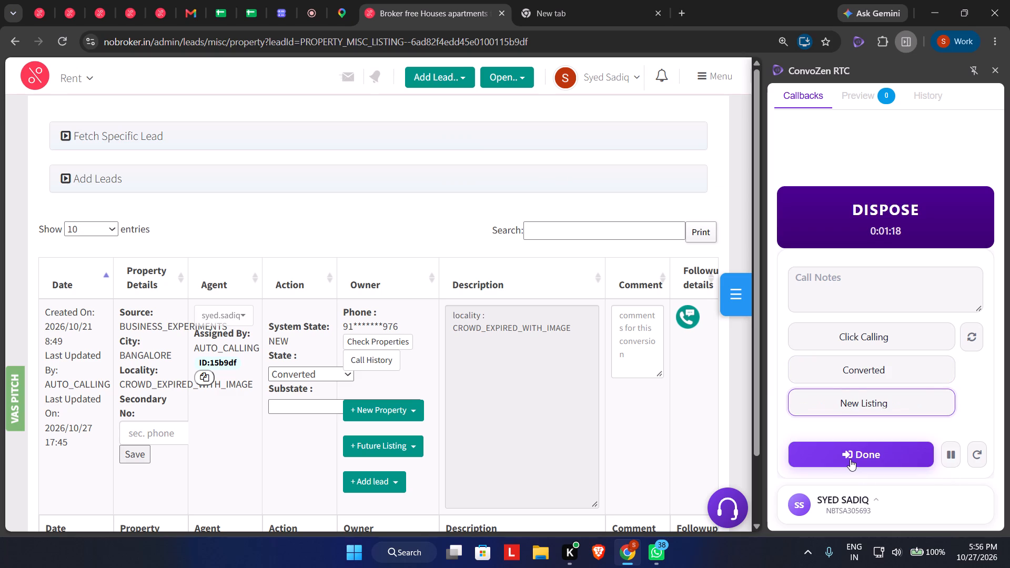
{"action": "left_click", "coordinate": [850, 459]}
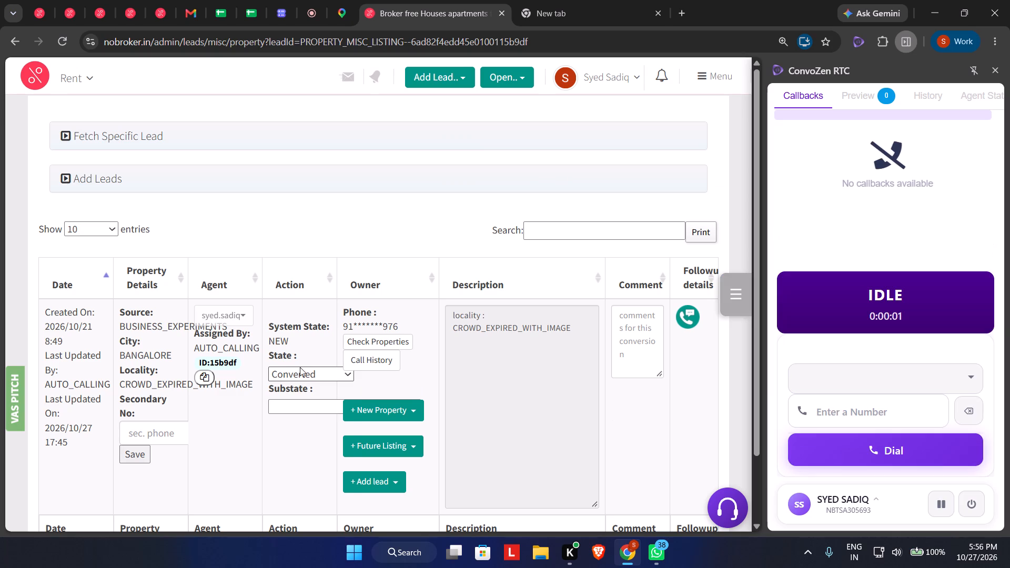
Switch the lead's state to In Progress and back to Converted.
{"action": "left_click", "coordinate": [300, 367]}
{"action": "left_click", "coordinate": [305, 399]}
{"action": "left_click", "coordinate": [307, 374]}
{"action": "left_click", "coordinate": [314, 360]}
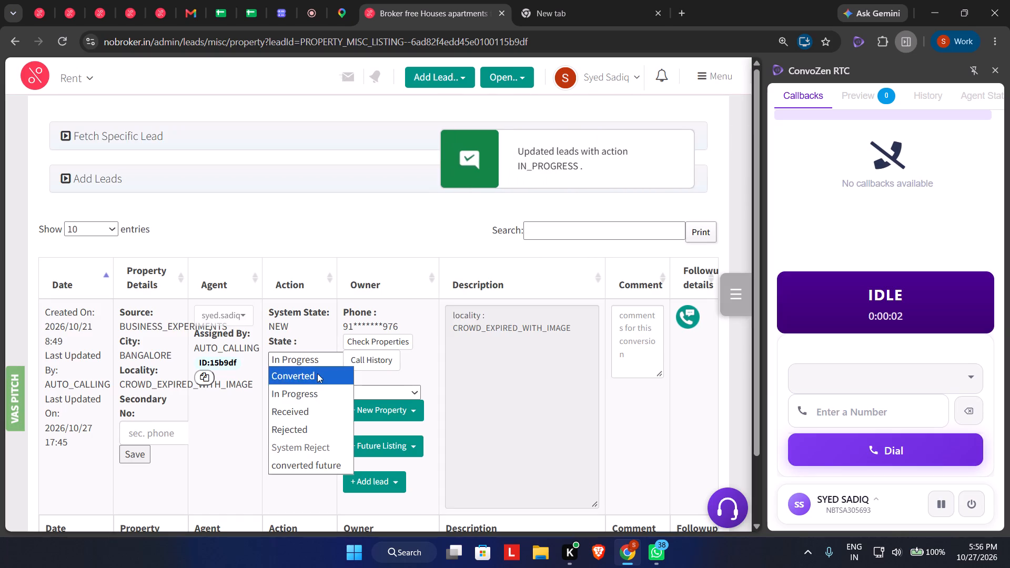
{"action": "left_click", "coordinate": [317, 373]}
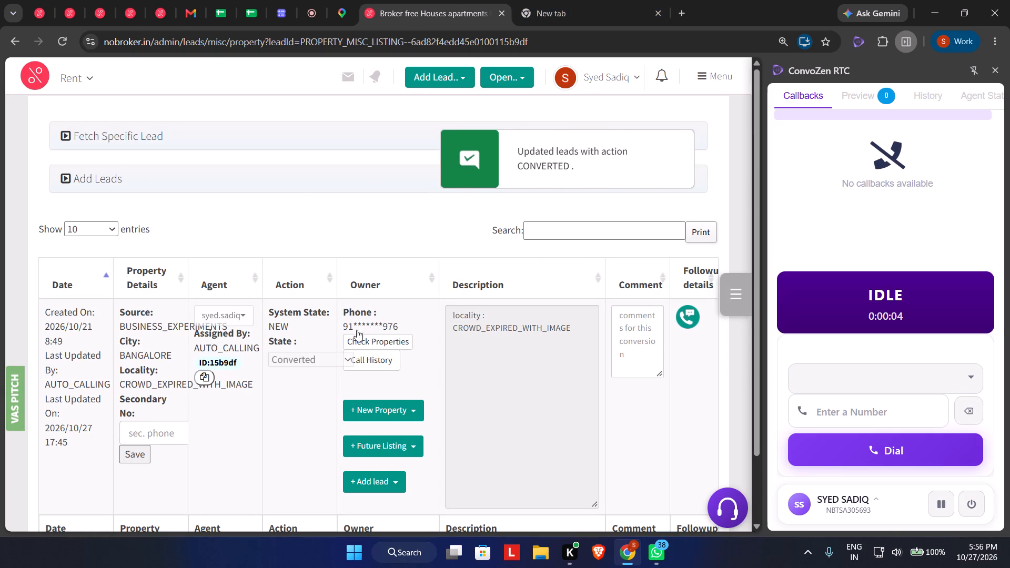
Open the lead owner's properties, close the scratch browser tab, and reload the Listing Dashboard to check for the new listing.
{"action": "left_click", "coordinate": [360, 338]}
{"action": "left_click", "coordinate": [681, 1]}
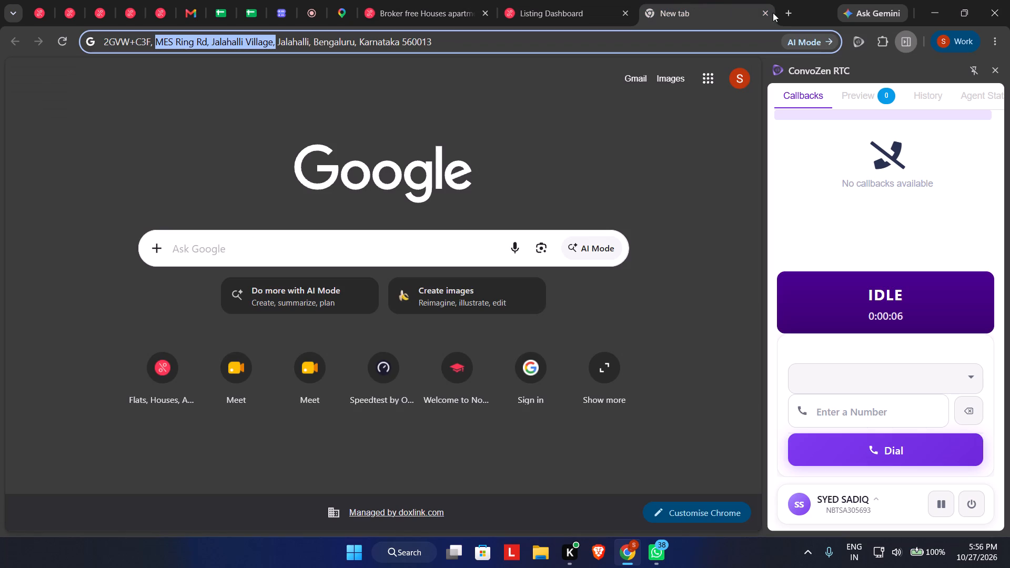
{"action": "left_click", "coordinate": [764, 13]}
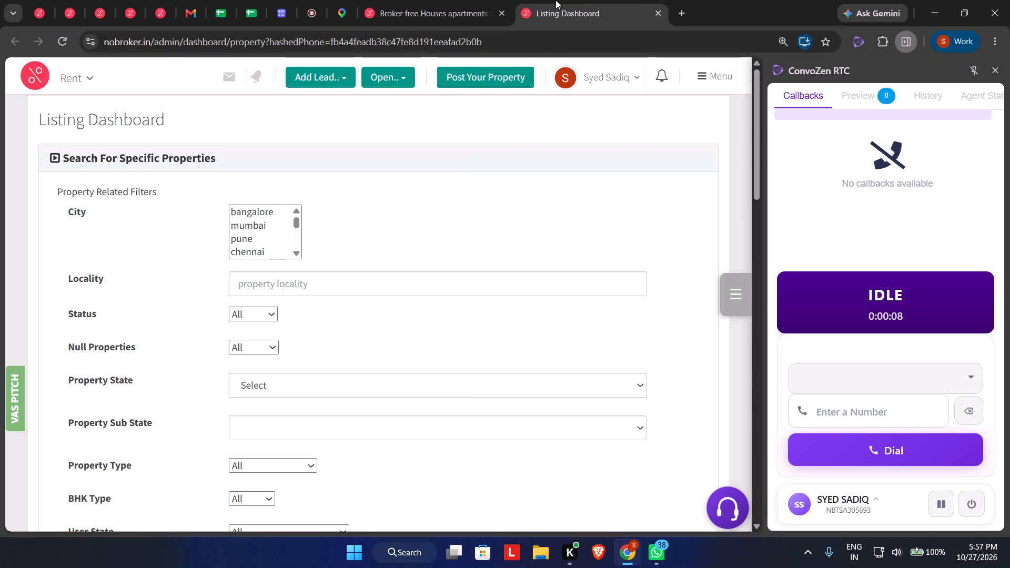
{"action": "scroll", "coordinate": [406, 253], "scroll_direction": "down", "scroll_amount": 20}
{"action": "scroll", "coordinate": [406, 253], "scroll_direction": "down", "scroll_amount": 2}
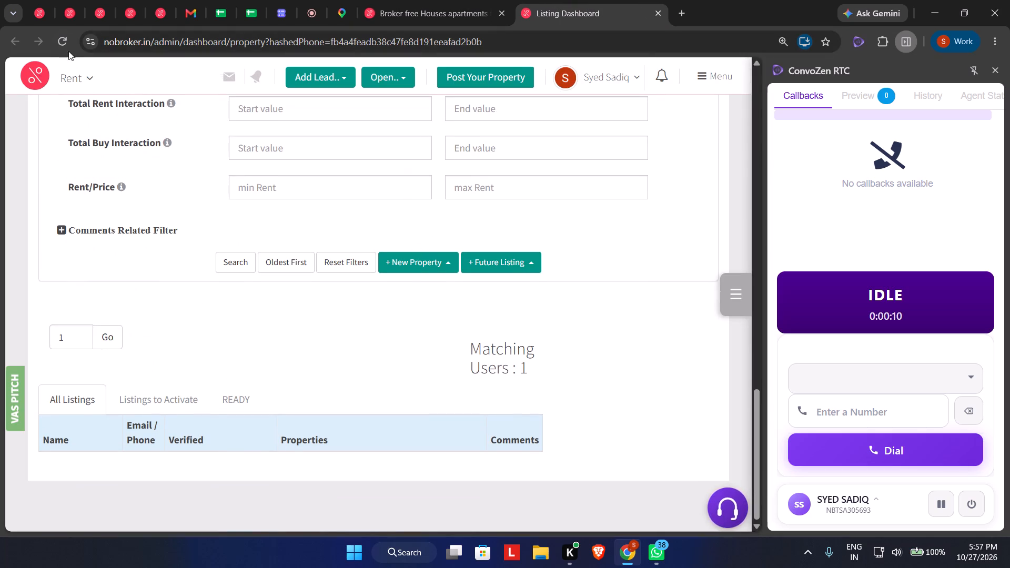
{"action": "left_click", "coordinate": [66, 49]}
{"action": "scroll", "coordinate": [261, 211], "scroll_direction": "down", "scroll_amount": 5}
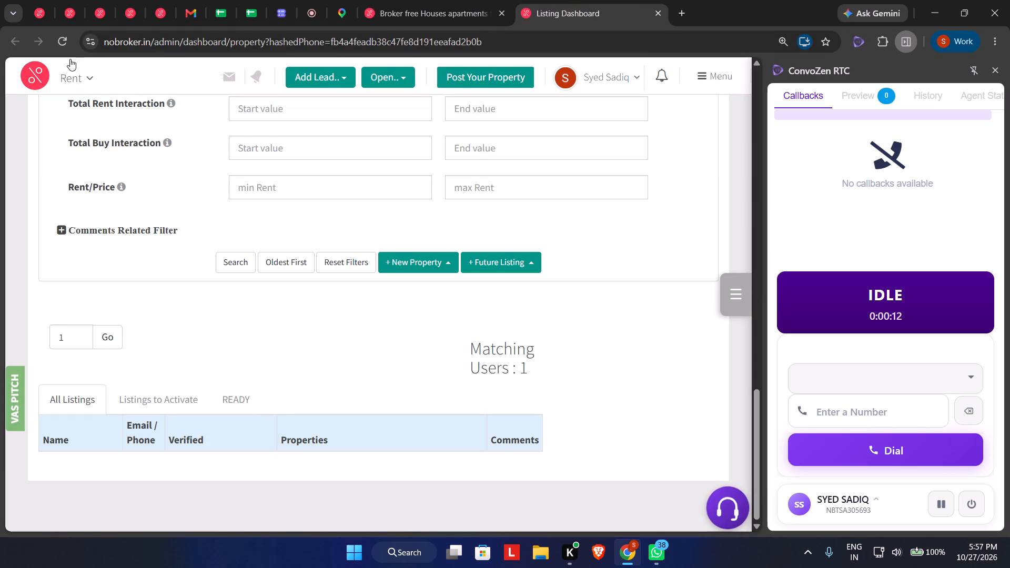
{"action": "left_click", "coordinate": [70, 44]}
{"action": "scroll", "coordinate": [298, 237], "scroll_direction": "down", "scroll_amount": 5}
{"action": "scroll", "coordinate": [314, 240], "scroll_direction": "up", "scroll_amount": 4}
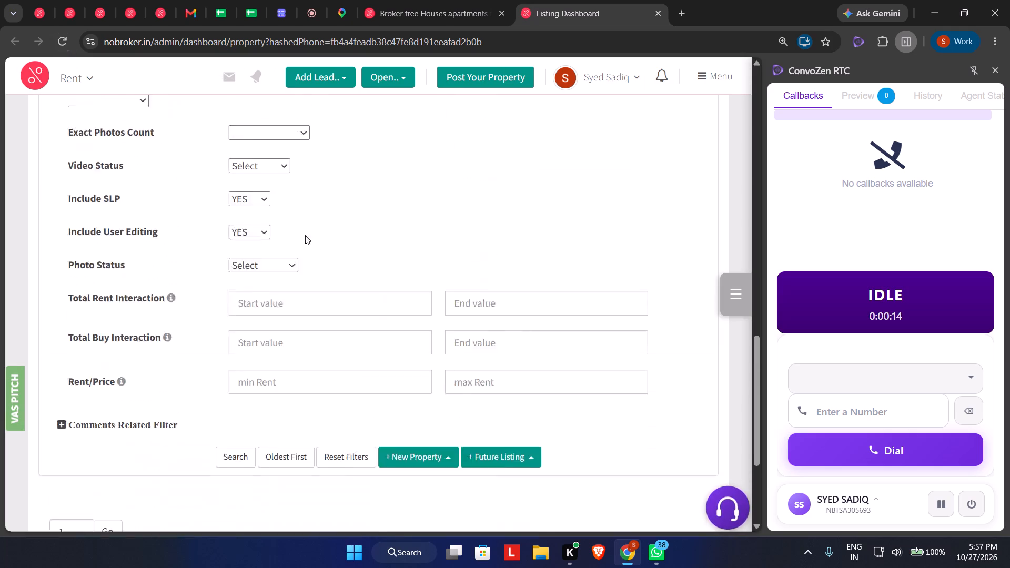
Reopen the owner's properties from the lead, close the duplicate Listing Dashboard, and reload the remaining one to look for the new listing.
{"action": "left_click", "coordinate": [416, 0]}
{"action": "left_click", "coordinate": [367, 335]}
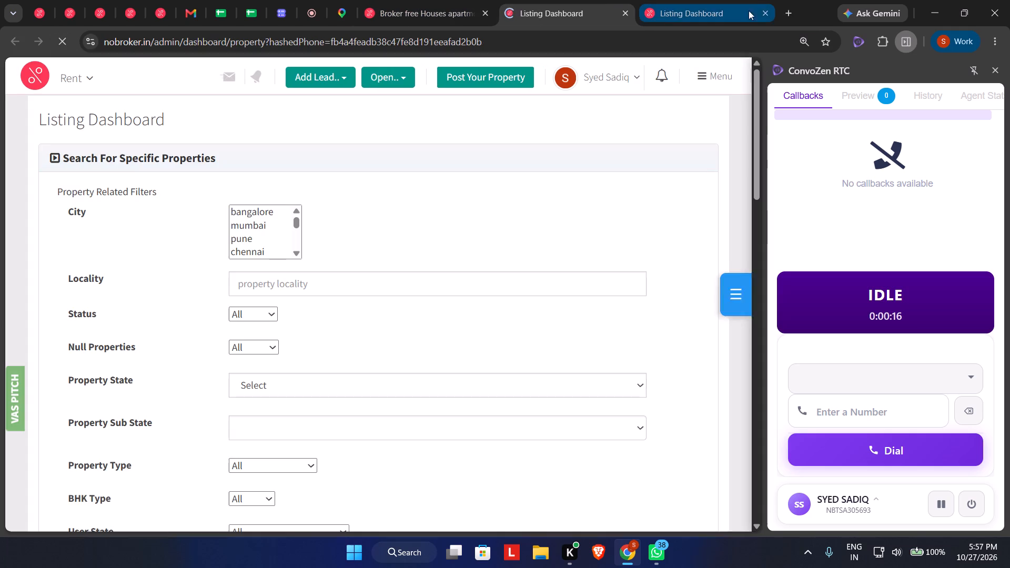
{"action": "left_click", "coordinate": [762, 12]}
{"action": "scroll", "coordinate": [464, 233], "scroll_direction": "down", "scroll_amount": 20}
{"action": "scroll", "coordinate": [464, 233], "scroll_direction": "down", "scroll_amount": 4}
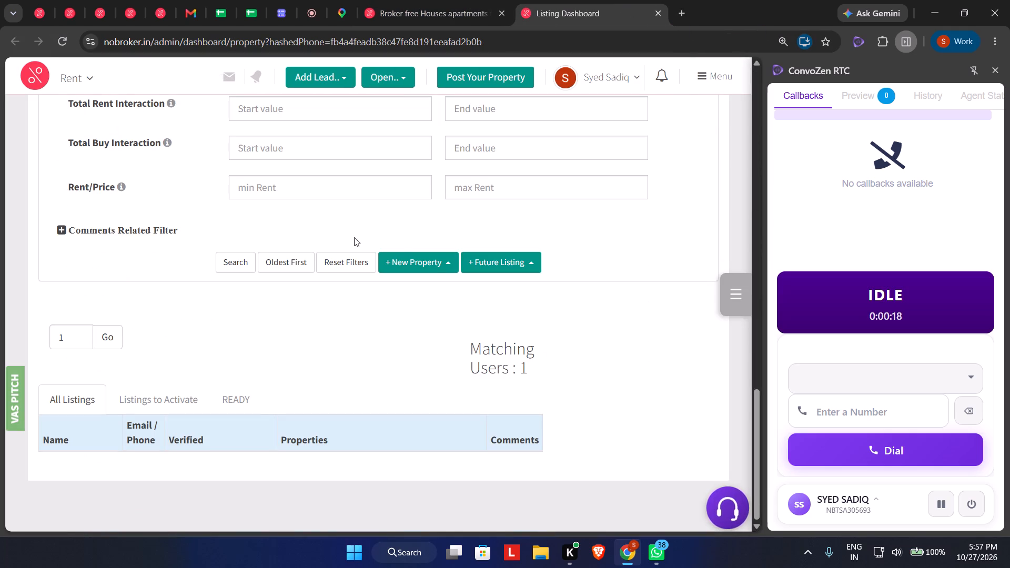
{"action": "left_click", "coordinate": [58, 41]}
{"action": "scroll", "coordinate": [332, 236], "scroll_direction": "down", "scroll_amount": 2}
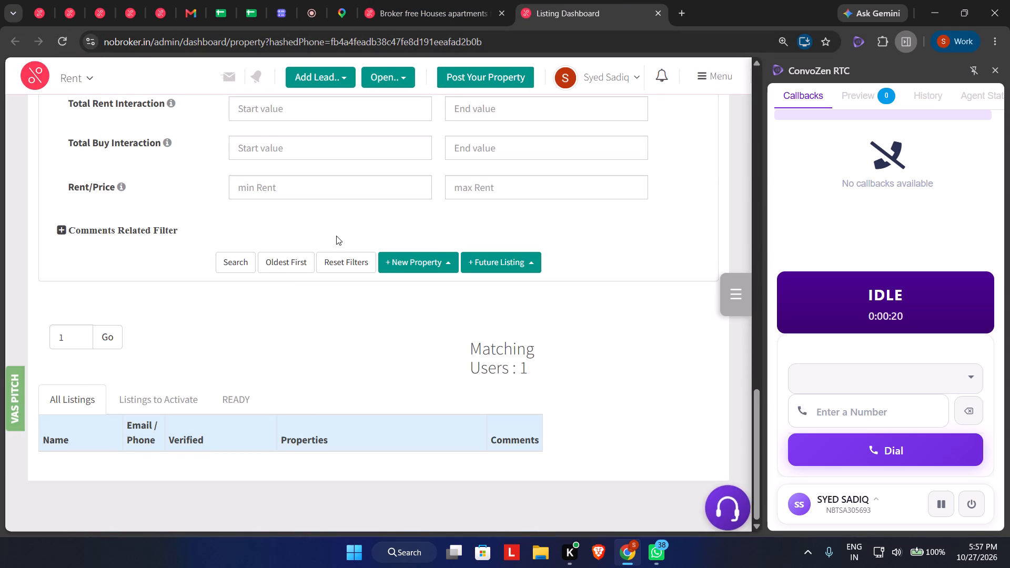
Open the owner's properties from the lead again, close the duplicate dashboard, reload, and examine the owner's entry under All Listings.
{"action": "scroll", "coordinate": [337, 236], "scroll_direction": "up", "scroll_amount": 4}
{"action": "left_click", "coordinate": [422, 0]}
{"action": "left_click", "coordinate": [396, 340]}
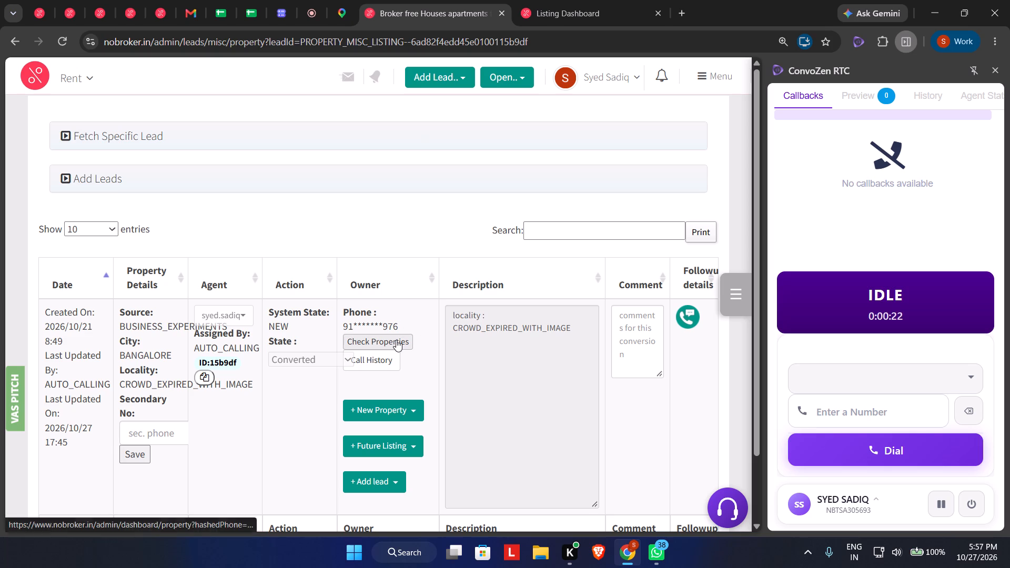
{"action": "scroll", "coordinate": [401, 331], "scroll_direction": "down", "scroll_amount": 20}
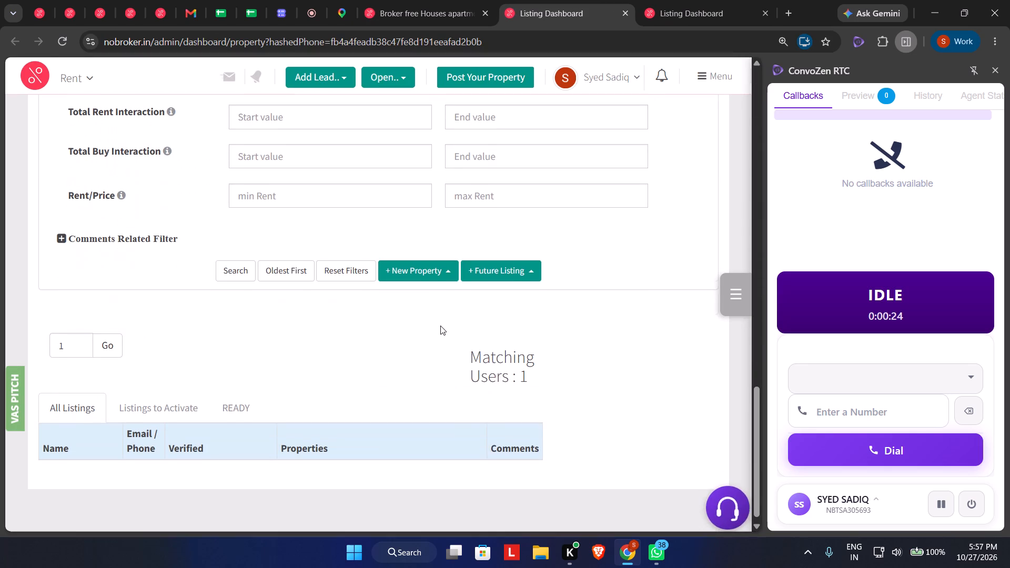
{"action": "left_click", "coordinate": [764, 12]}
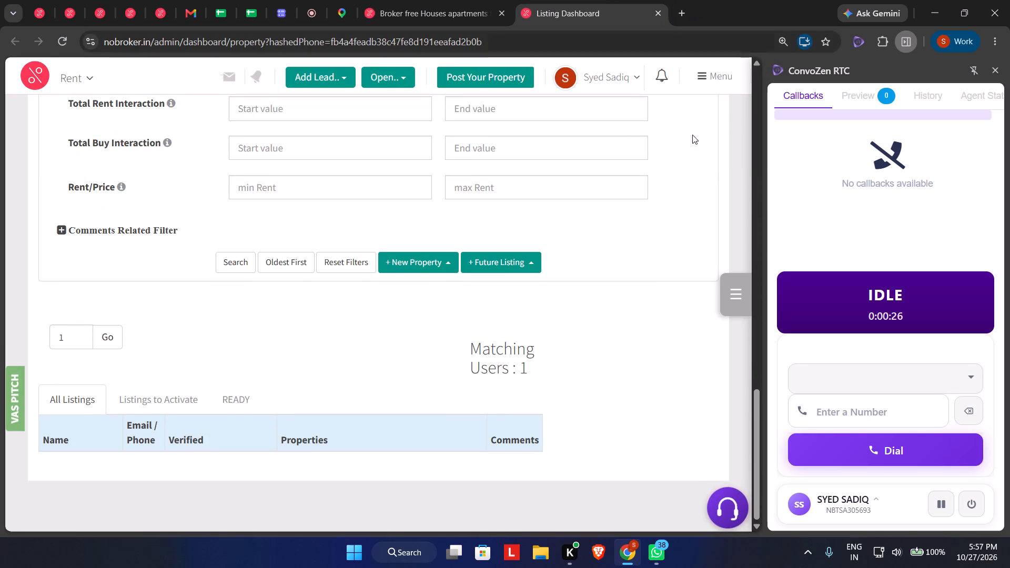
{"action": "left_click", "coordinate": [437, 8]}
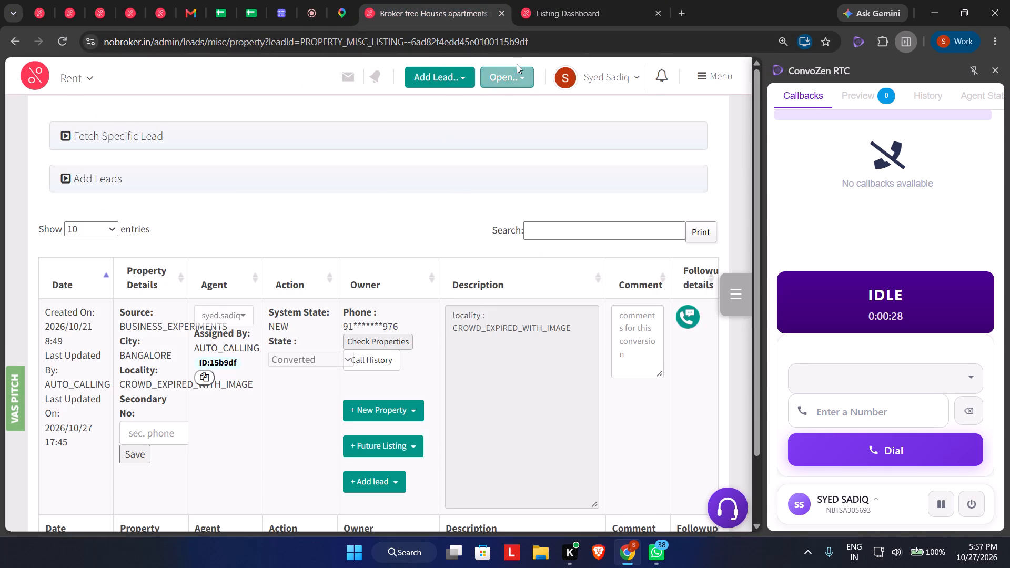
{"action": "left_click", "coordinate": [562, 0]}
{"action": "left_click", "coordinate": [66, 44]}
{"action": "scroll", "coordinate": [194, 230], "scroll_direction": "down", "scroll_amount": 1}
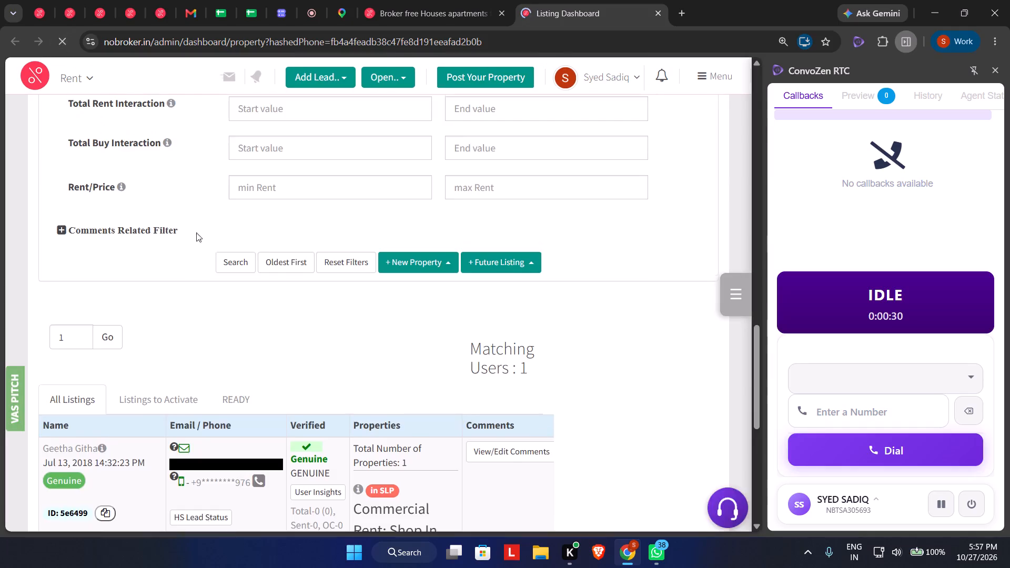
{"action": "scroll", "coordinate": [196, 232], "scroll_direction": "down", "scroll_amount": 4}
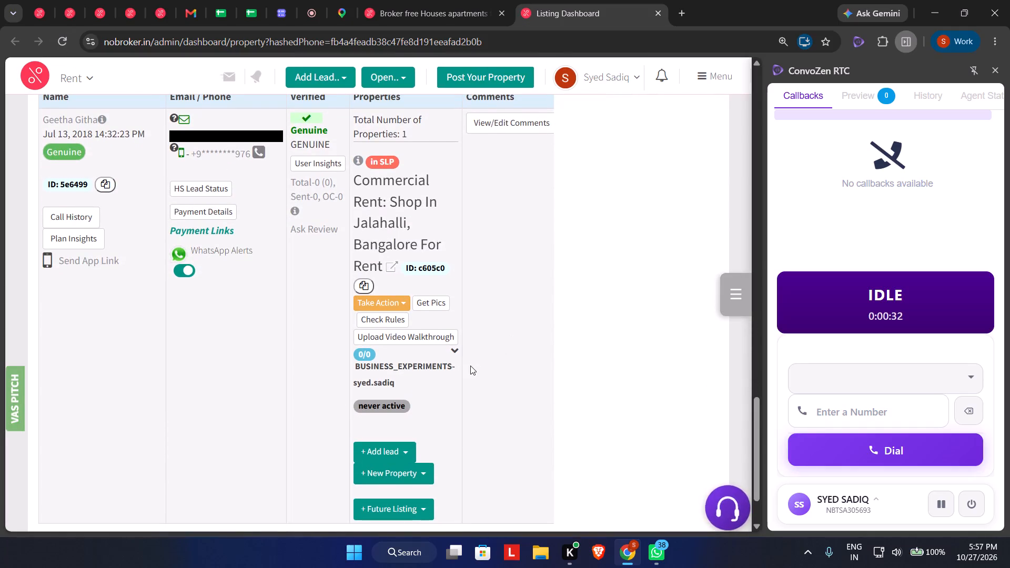
Pin the Listing Dashboard browser tab and move it to the front of the pinned tabs.
{"action": "right_click", "coordinate": [568, 6]}
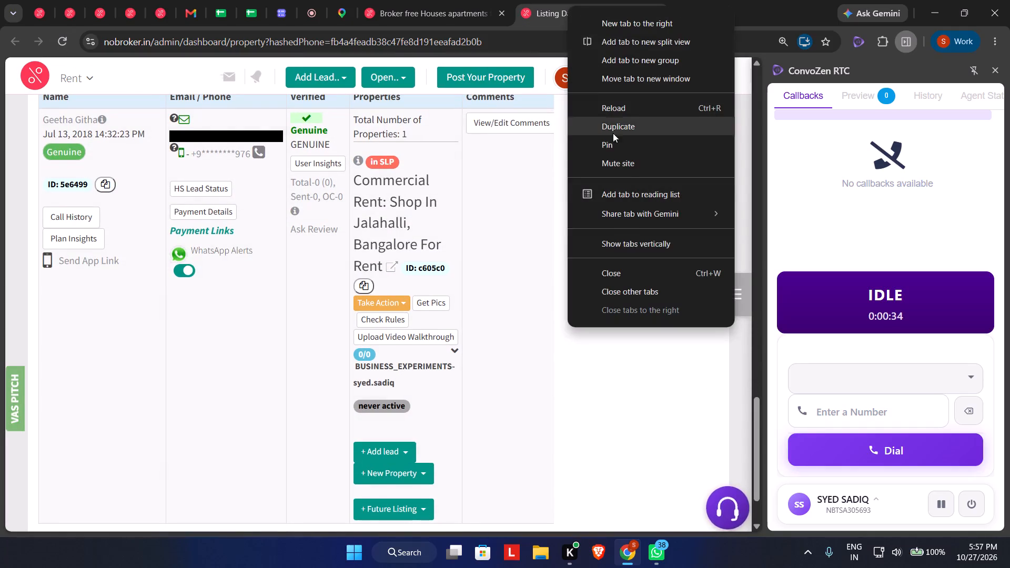
{"action": "left_click", "coordinate": [611, 143]}
{"action": "left_click_drag", "start_coordinate": [375, 13], "coordinate": [38, 19]}
{"action": "left_click", "coordinate": [38, 19]}
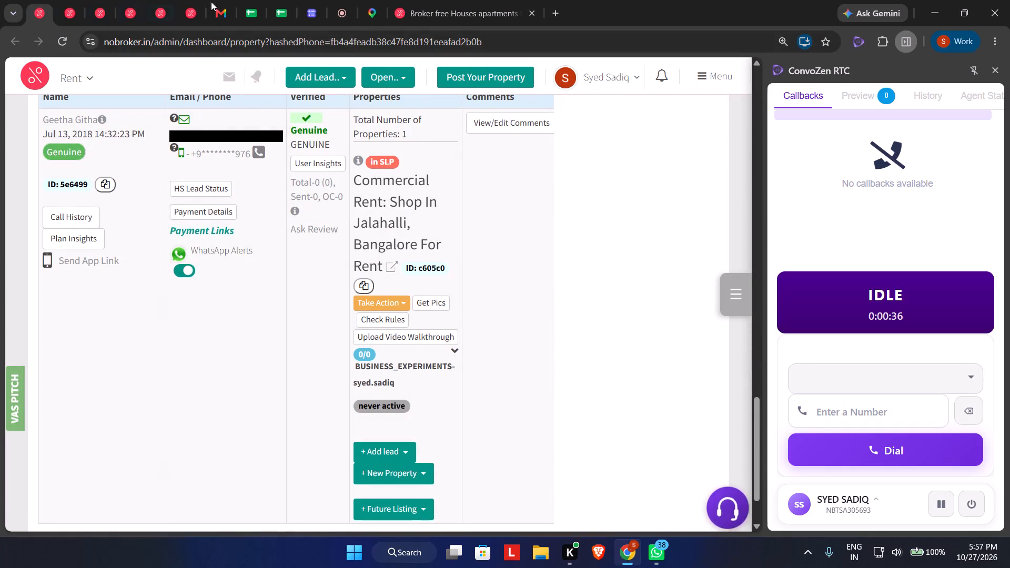
In the daily count spreadsheet, set the New value for 27/10/26 to 2.
{"action": "left_click", "coordinate": [243, 0]}
{"action": "double_click", "coordinate": [219, 375]}
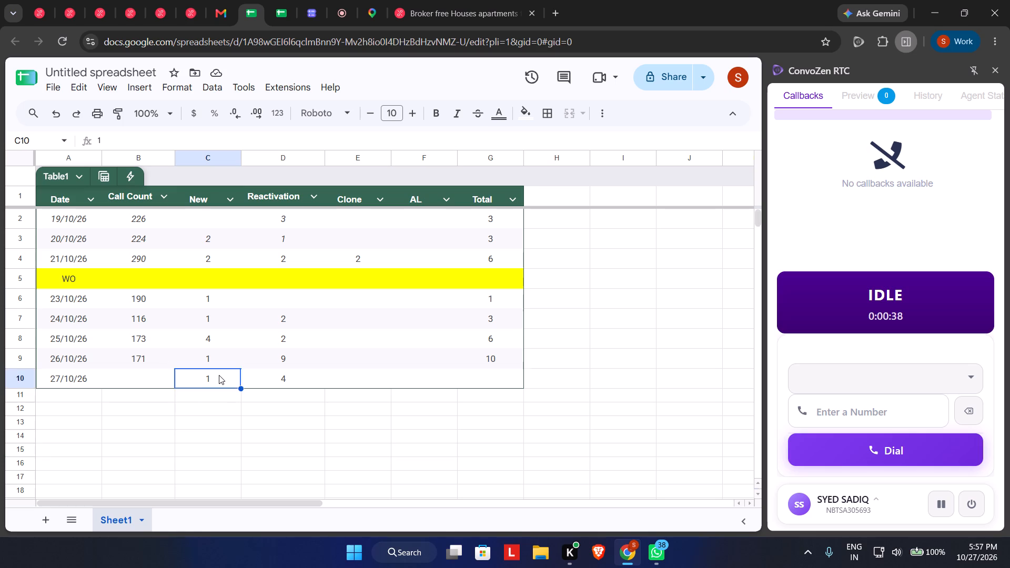
{"action": "left_click_drag", "start_coordinate": [208, 377], "coordinate": [197, 380]}
{"action": "key", "text": "2"}
{"action": "left_click", "coordinate": [272, 475]}
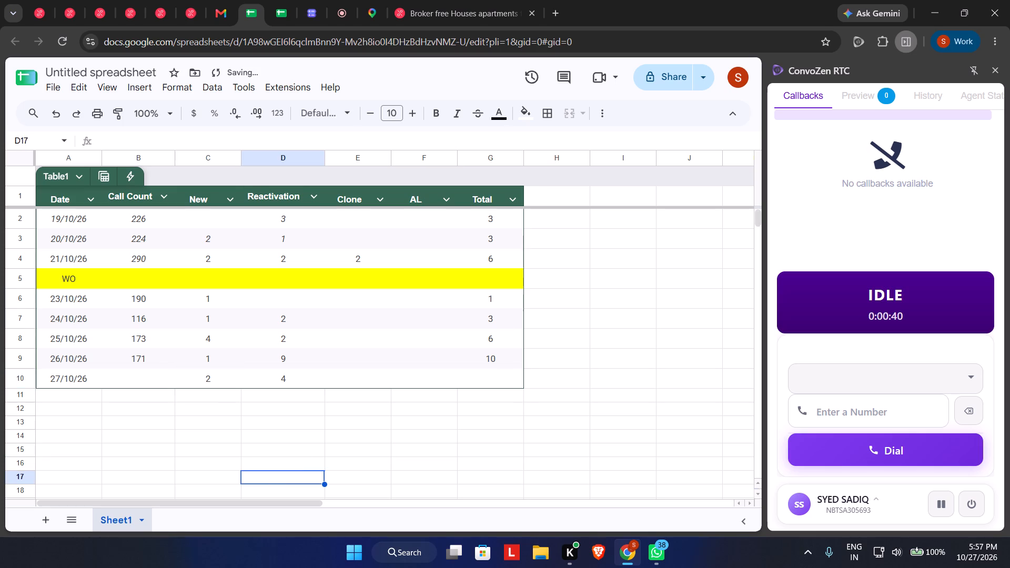